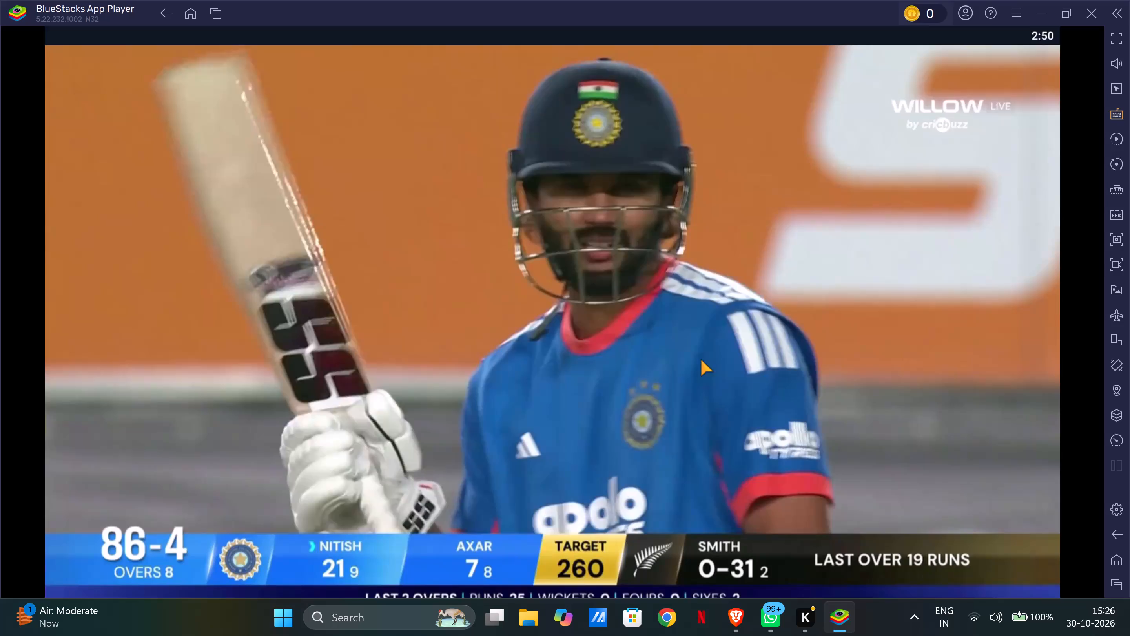
Switch to the Brave browser and close the two Microsoft Forms tabs beside the Jobs tab.
{"action": "key", "text": "alt+Tab"}
{"action": "key", "text": "ctrl+w"}
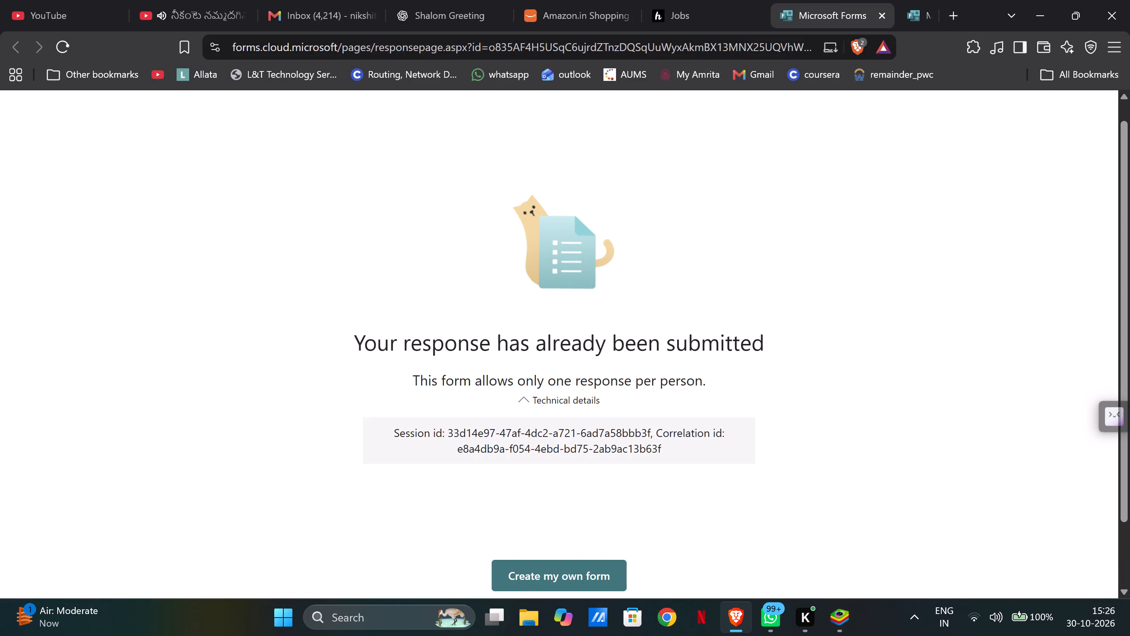
{"action": "key", "text": "ctrl+w"}
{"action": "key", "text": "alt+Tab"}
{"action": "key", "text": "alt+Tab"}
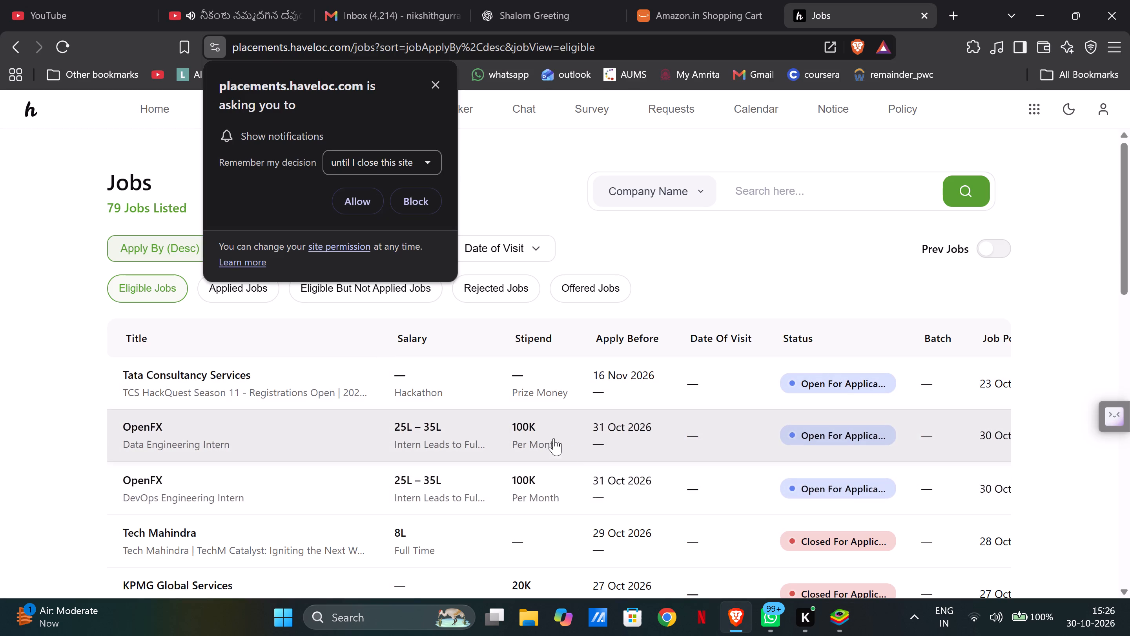
Open the details of the OpenFX DevOps Engineering Intern job from the eligible jobs list.
{"action": "left_click", "coordinate": [671, 487]}
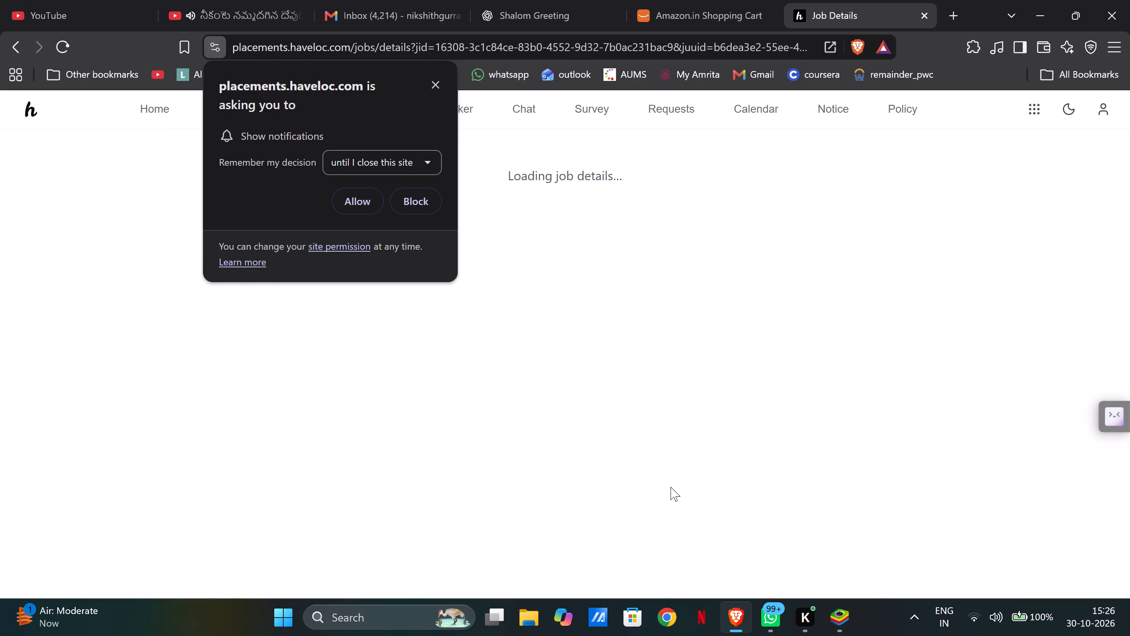
{"action": "scroll", "coordinate": [671, 487], "scroll_direction": "down", "scroll_amount": 1}
Allow placements.haveloc.com to show notifications until the site is closed.
{"action": "left_click", "coordinate": [365, 197]}
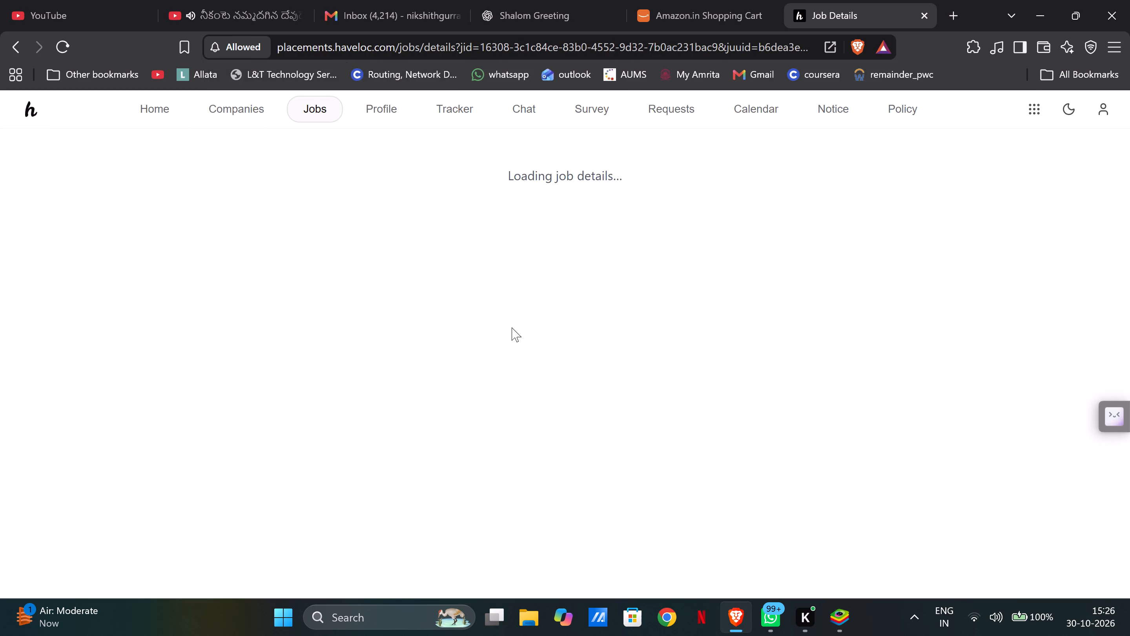
Switch to the BlueStacks App Player window showing the live Willow cricket broadcast.
{"action": "key", "text": "alt+Tab"}
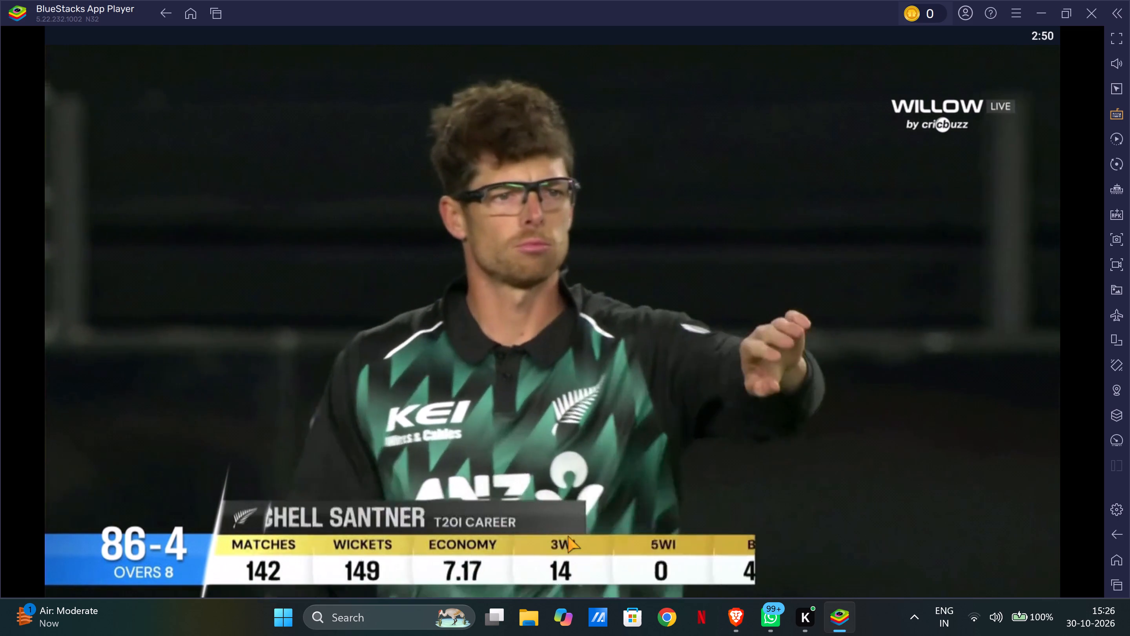
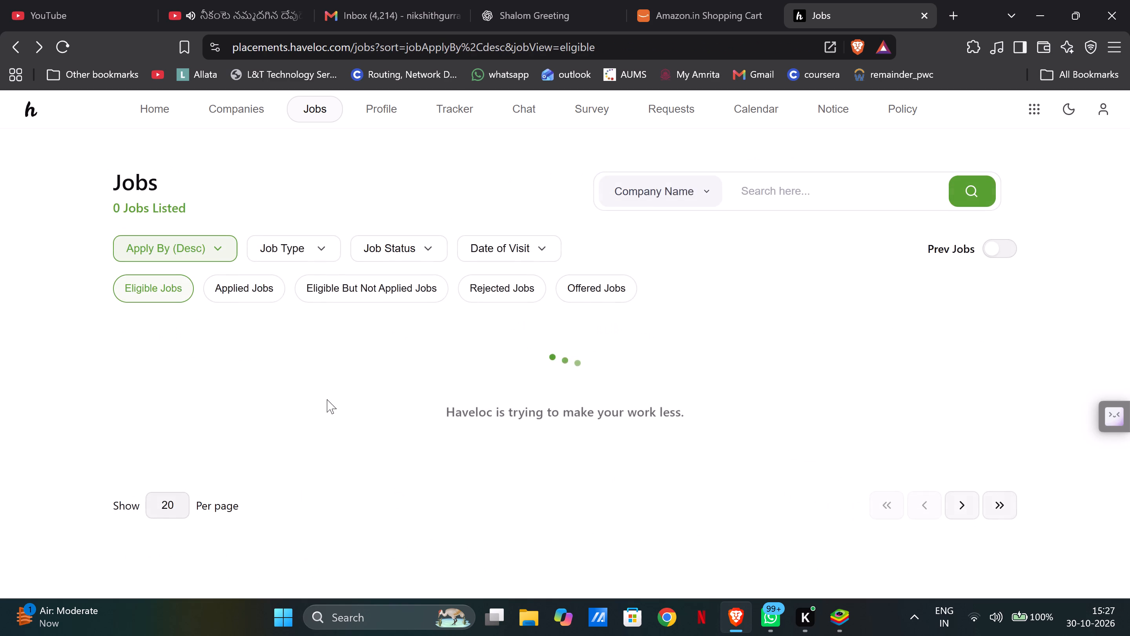
{"action": "scroll", "coordinate": [406, 413], "scroll_direction": "down", "scroll_amount": 1}
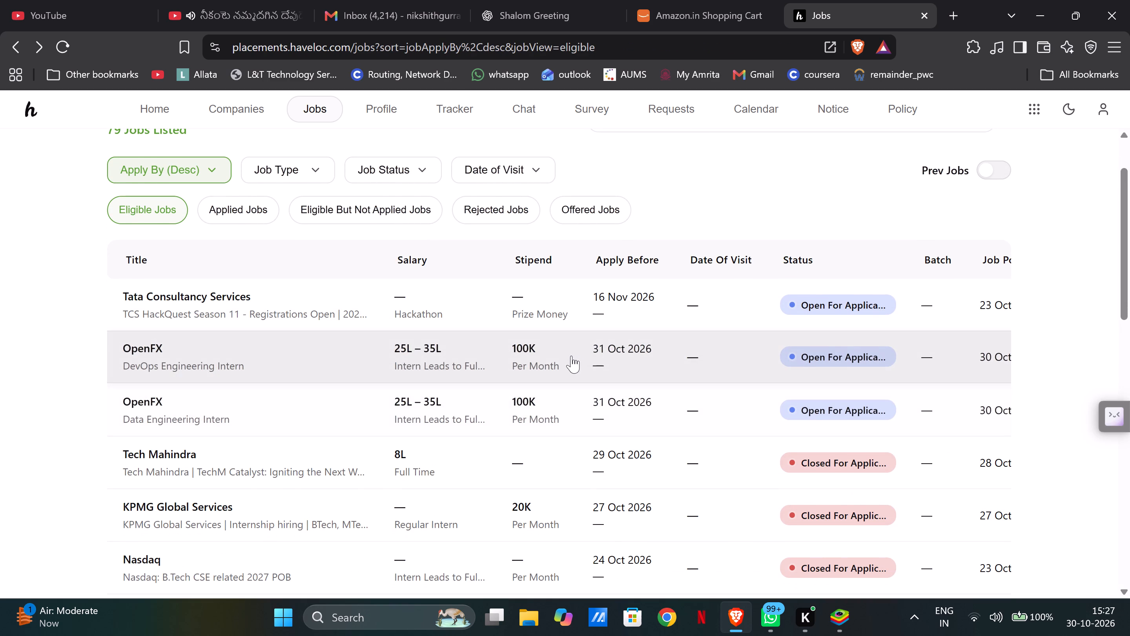
{"action": "scroll", "coordinate": [541, 355], "scroll_direction": "down", "scroll_amount": 1}
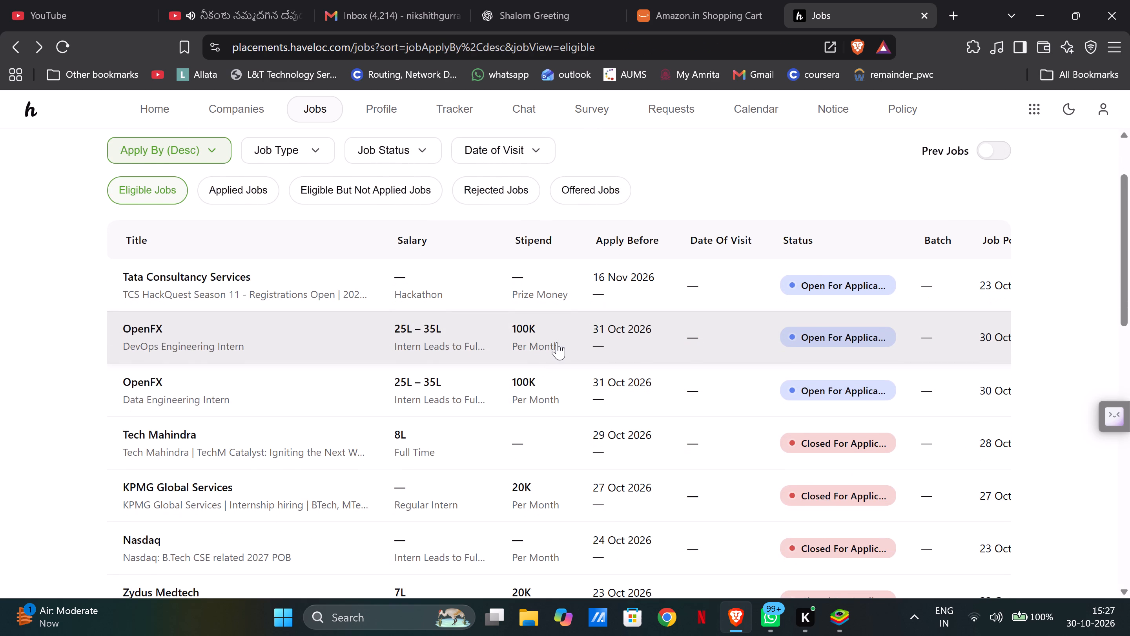
{"action": "left_click", "coordinate": [556, 342]}
{"action": "scroll", "coordinate": [560, 447], "scroll_direction": "down", "scroll_amount": 2}
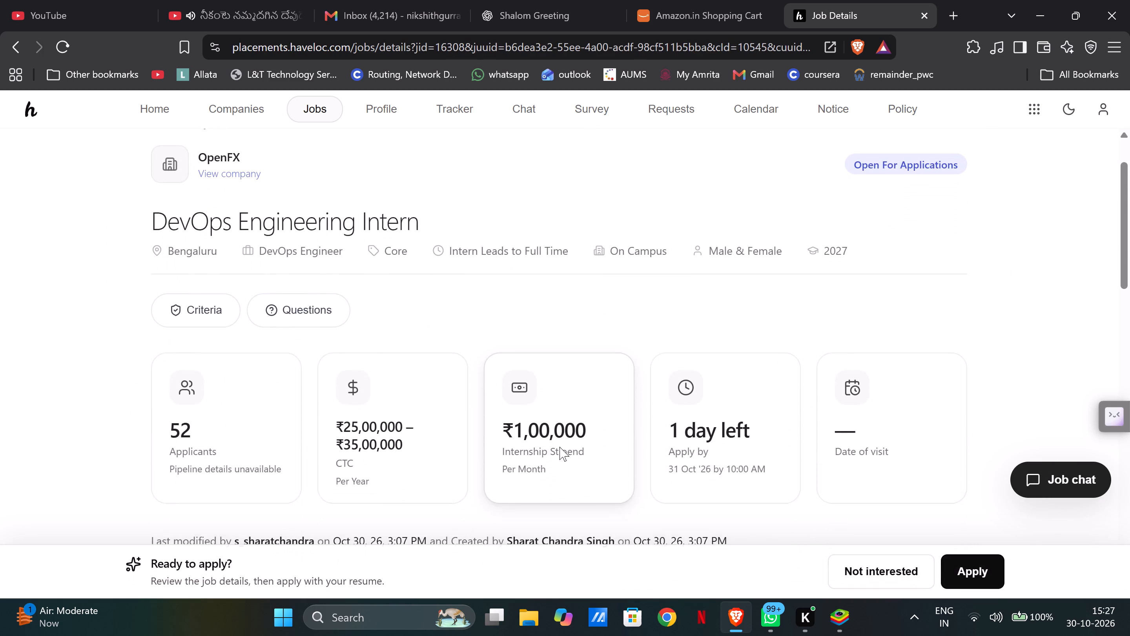
{"action": "scroll", "coordinate": [560, 447], "scroll_direction": "down", "scroll_amount": 1}
{"action": "scroll", "coordinate": [885, 522], "scroll_direction": "down", "scroll_amount": 7}
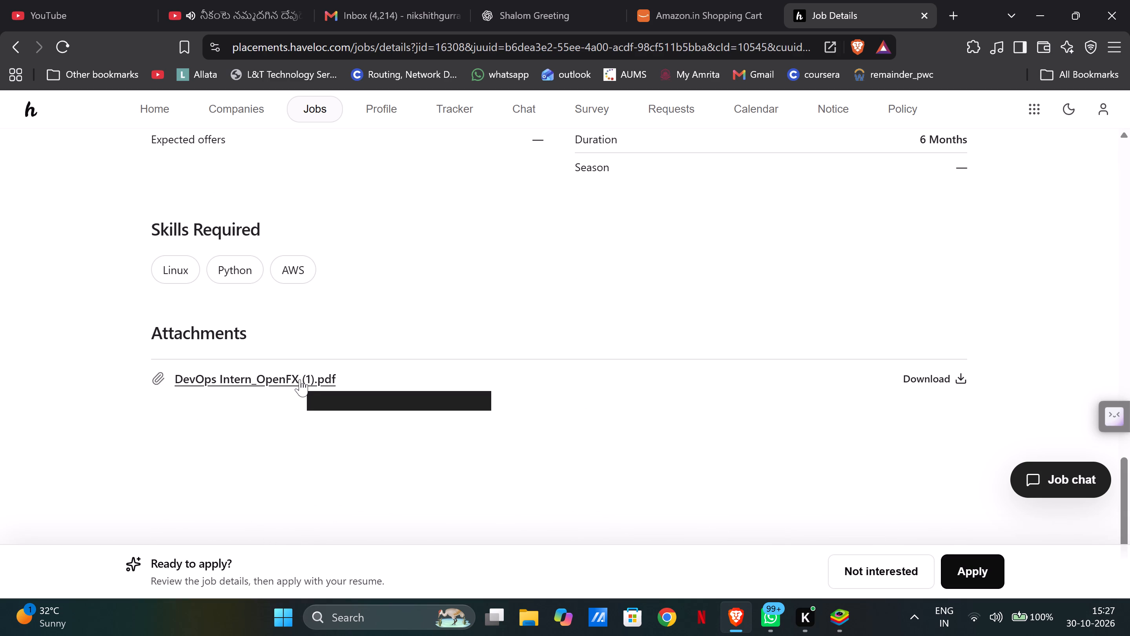
From the eligible jobs list, open OpenFX's Data Engineering Intern posting and save its attachment Data Intern_OpenFX.pdf to Downloads.
{"action": "key", "text": "alt+Left"}
{"action": "scroll", "coordinate": [182, 535], "scroll_direction": "down", "scroll_amount": 1}
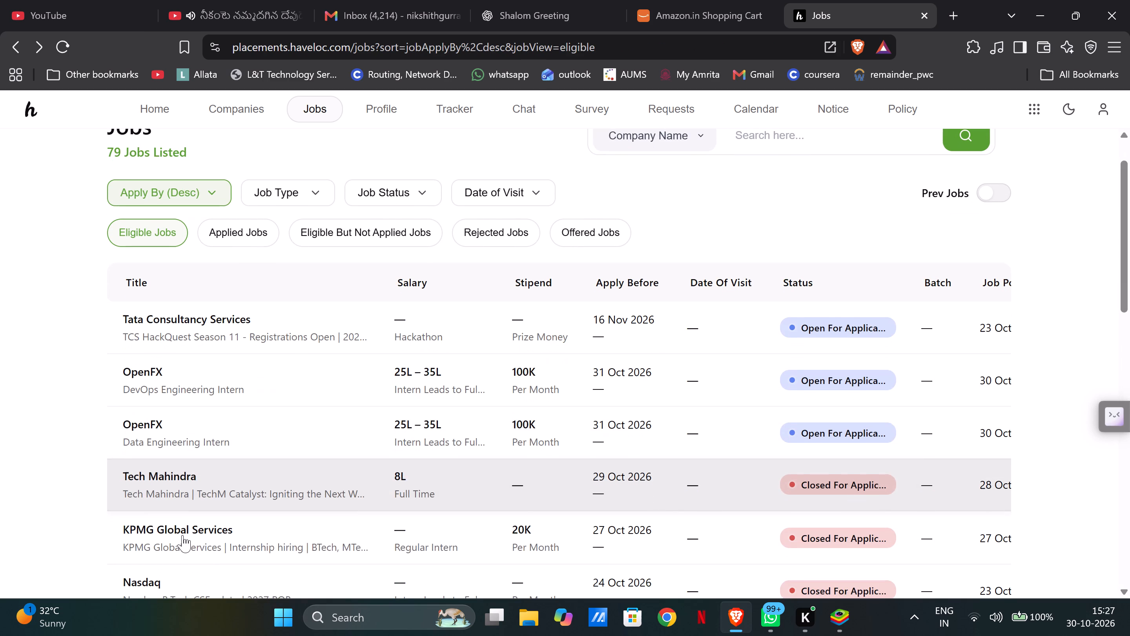
{"action": "left_click", "coordinate": [236, 448]}
{"action": "scroll", "coordinate": [302, 517], "scroll_direction": "down", "scroll_amount": 6}
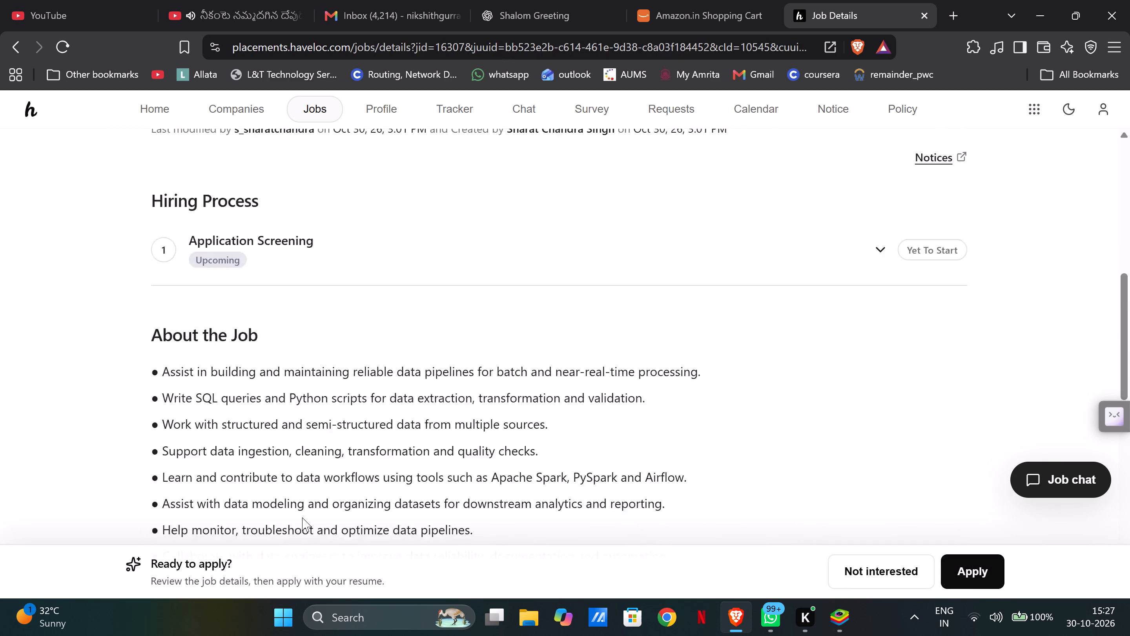
{"action": "scroll", "coordinate": [302, 517], "scroll_direction": "down", "scroll_amount": 2}
{"action": "left_click", "coordinate": [244, 381]}
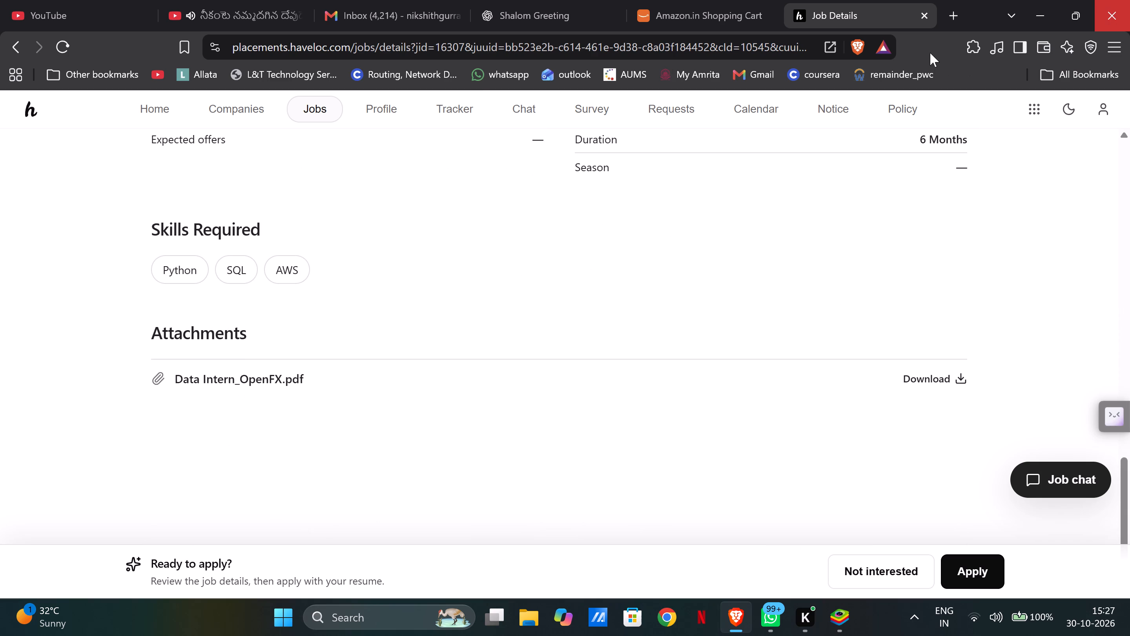
{"action": "left_click", "coordinate": [385, 348]}
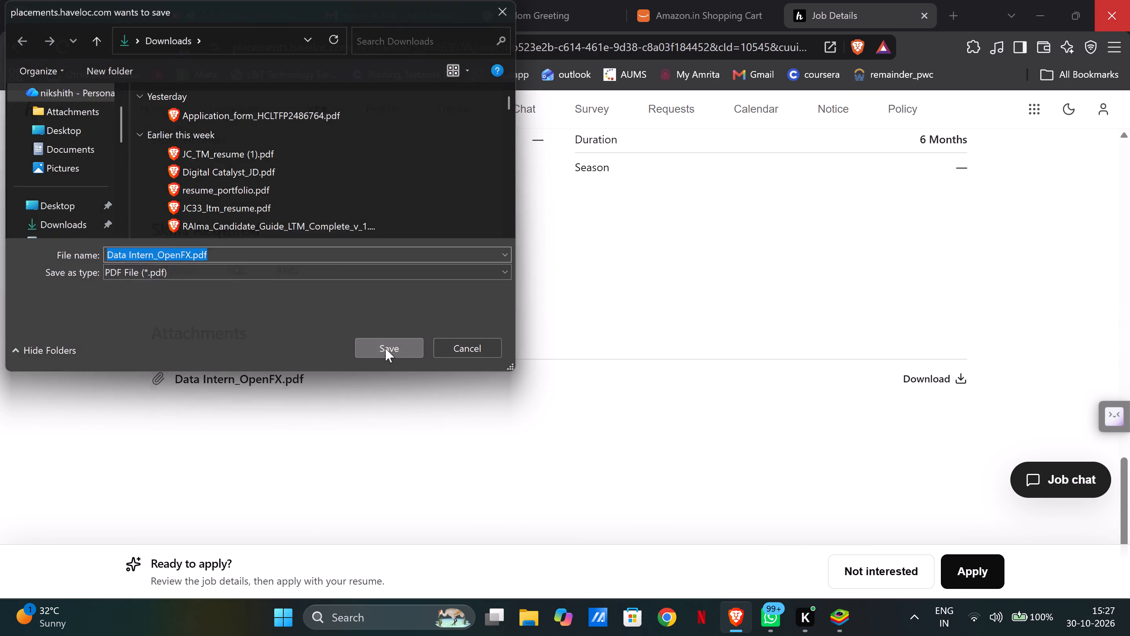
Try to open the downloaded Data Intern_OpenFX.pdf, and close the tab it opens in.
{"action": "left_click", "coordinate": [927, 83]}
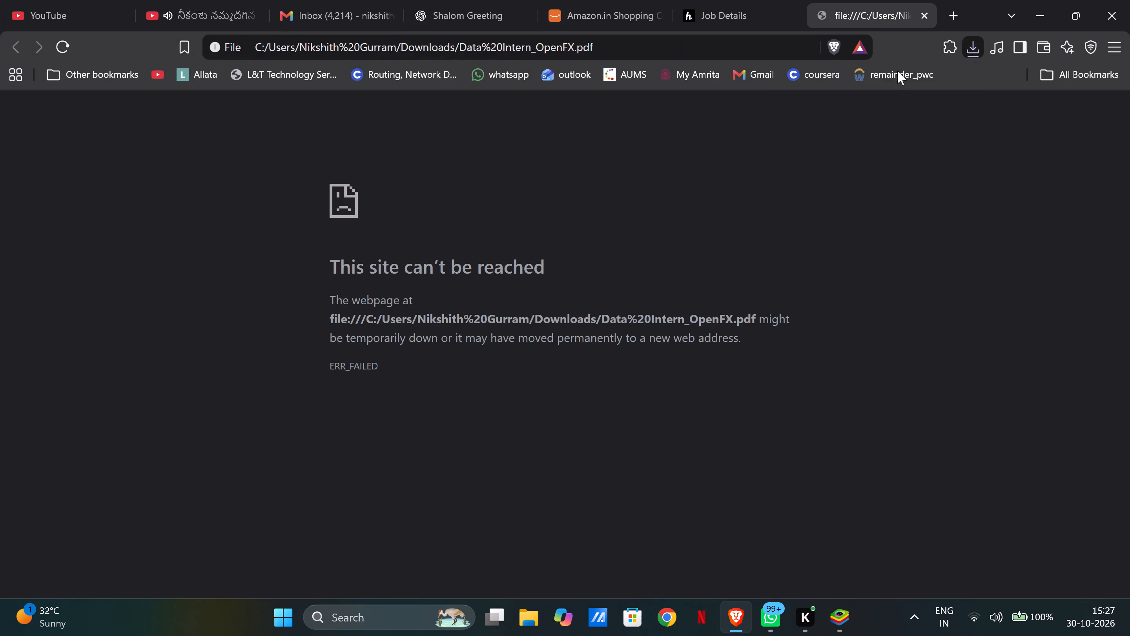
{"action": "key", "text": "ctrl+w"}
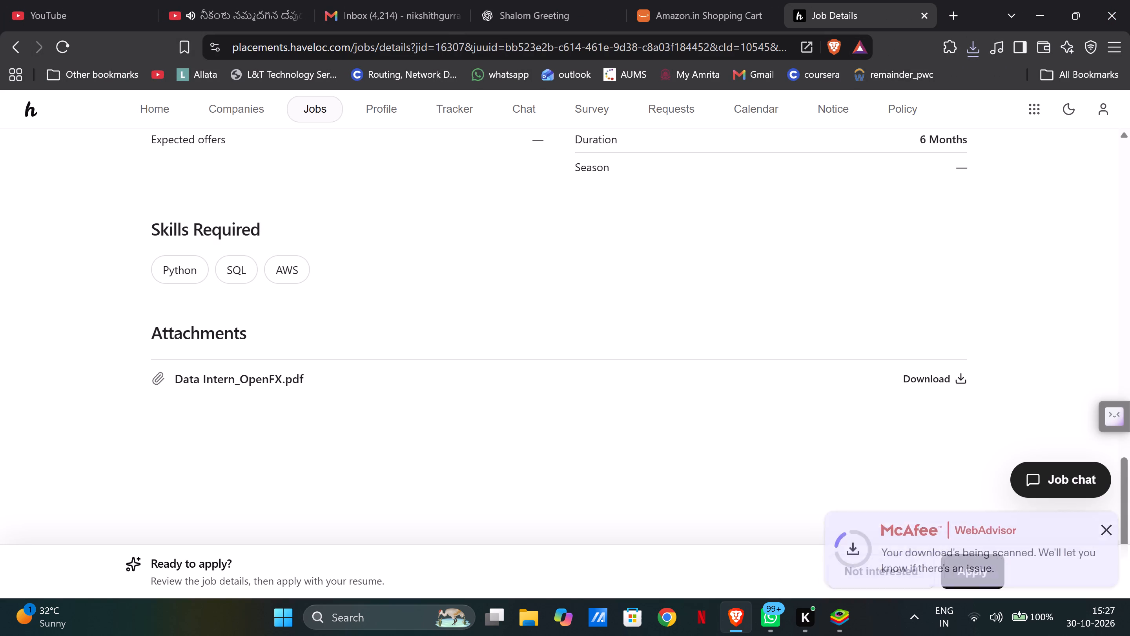
Download the Data Intern_OpenFX.pdf attachment again, saving it in Downloads as Data Intern_OpenFX (1).pdf.
{"action": "left_click", "coordinate": [265, 376]}
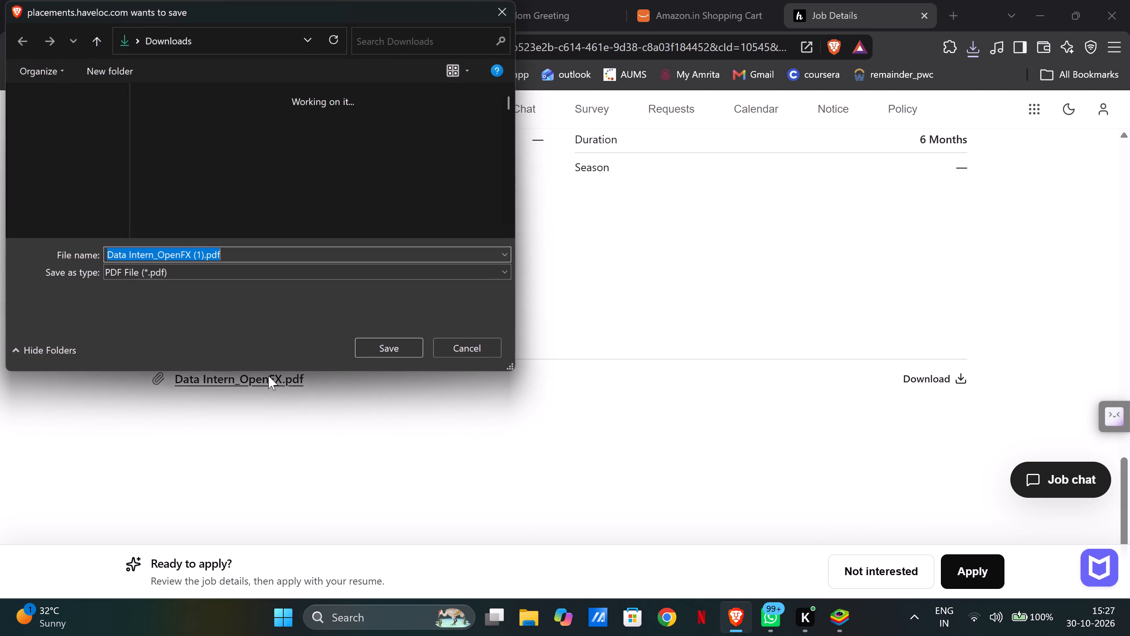
{"action": "left_click", "coordinate": [390, 347]}
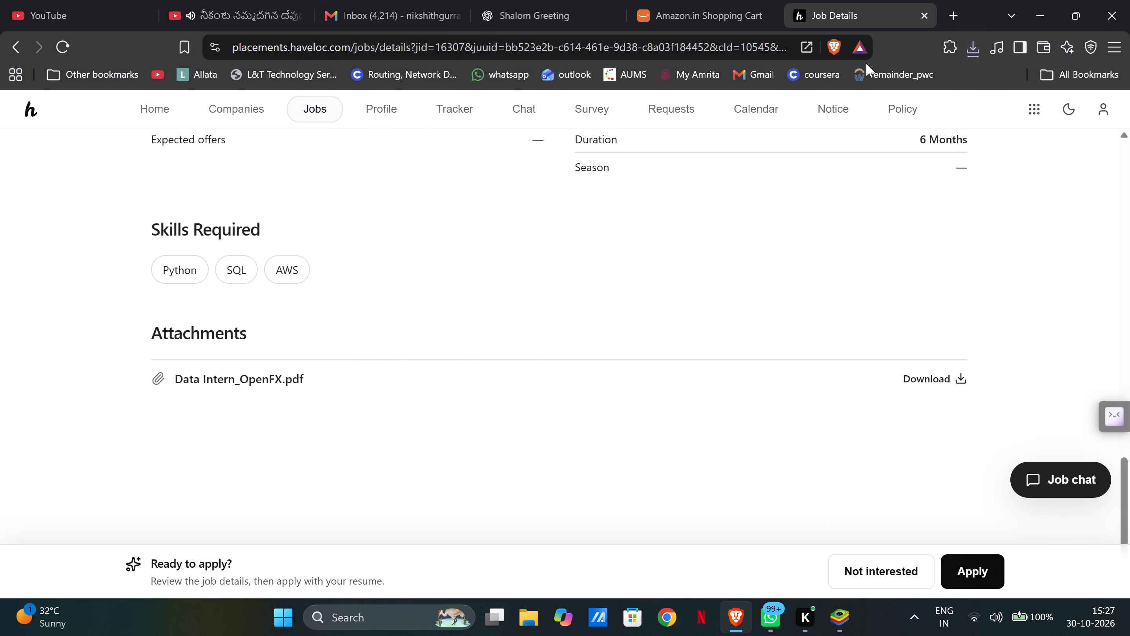
{"action": "left_click", "coordinate": [964, 48]}
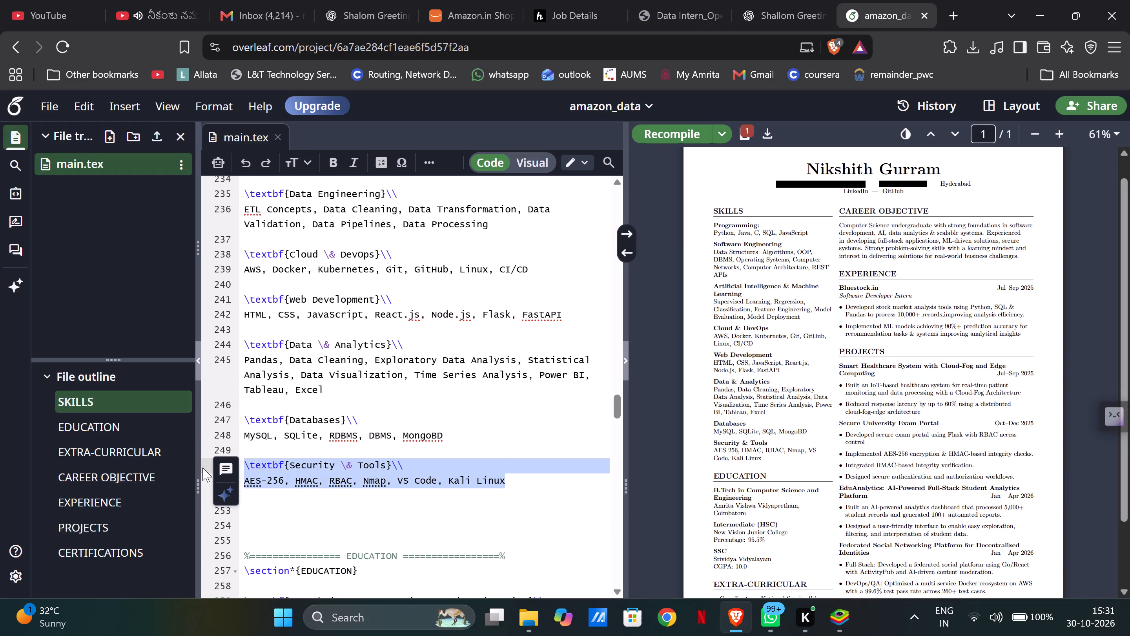
{"action": "key", "text": "ctrl+v"}
Escape the ampersand in the pasted Tools & Platforms line with a backslash.
{"action": "key", "text": "Up"}
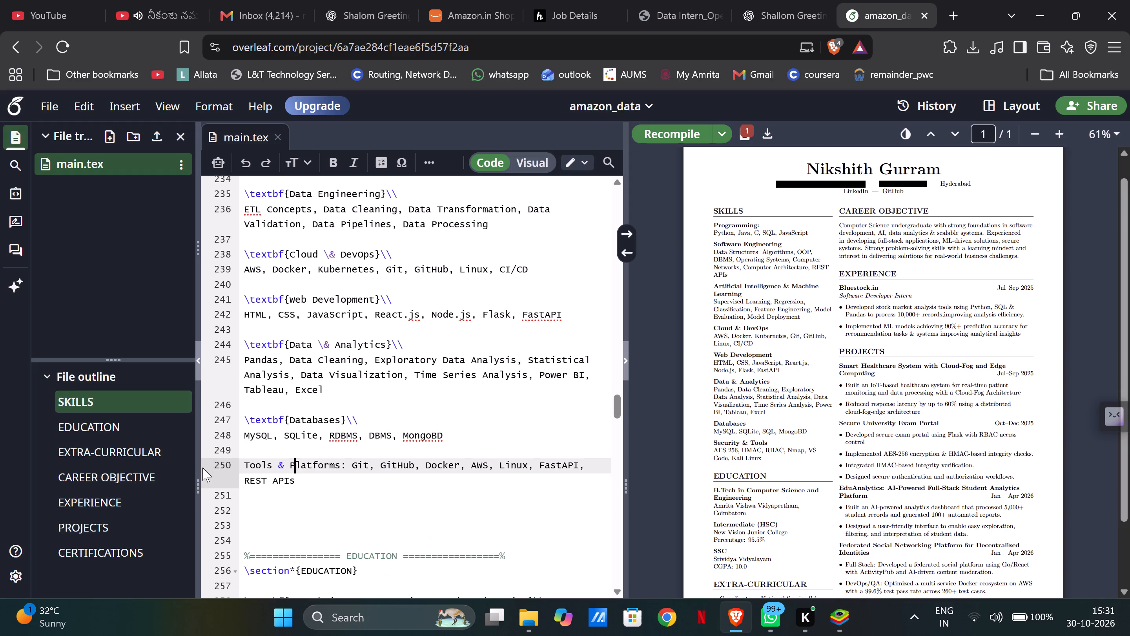
{"action": "key", "text": "Left"}
{"action": "key", "text": "Left"}
{"action": "key", "text": "Left"}
{"action": "key", "text": "slash"}
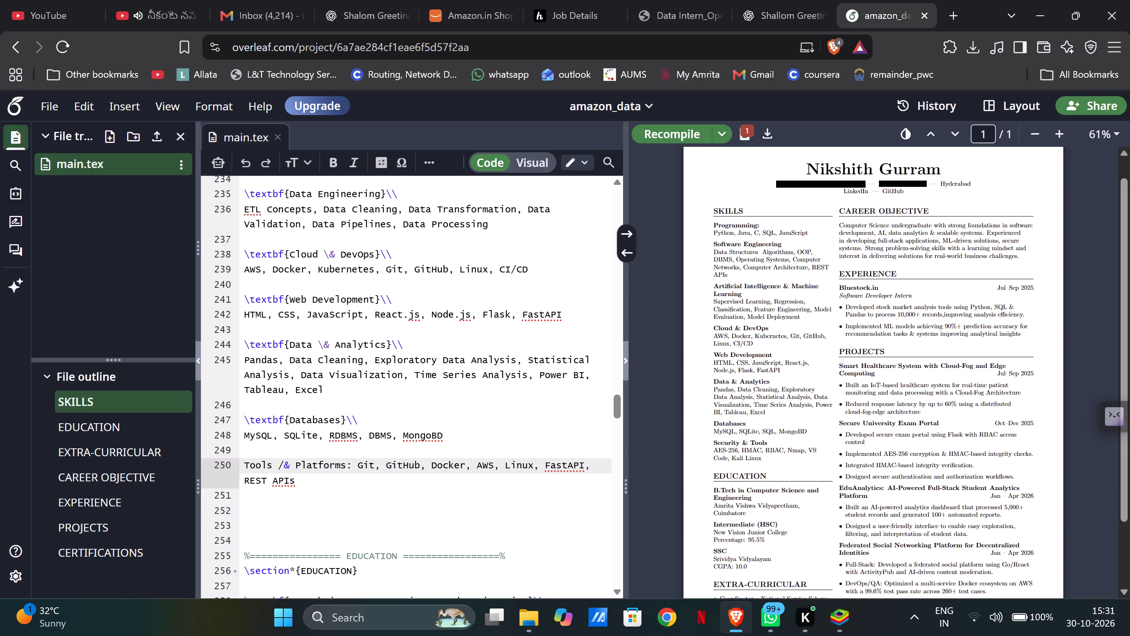
{"action": "key", "text": "BackSpace"}
{"action": "key", "text": "backslash"}
Format Tools \& Platforms as a \textbf{} heading without the colon, ending in \\, with its skills list on the following line.
{"action": "key", "text": "Right"}
{"action": "key", "text": "Right"}
{"action": "key", "text": "Right"}
{"action": "key", "text": "Right"}
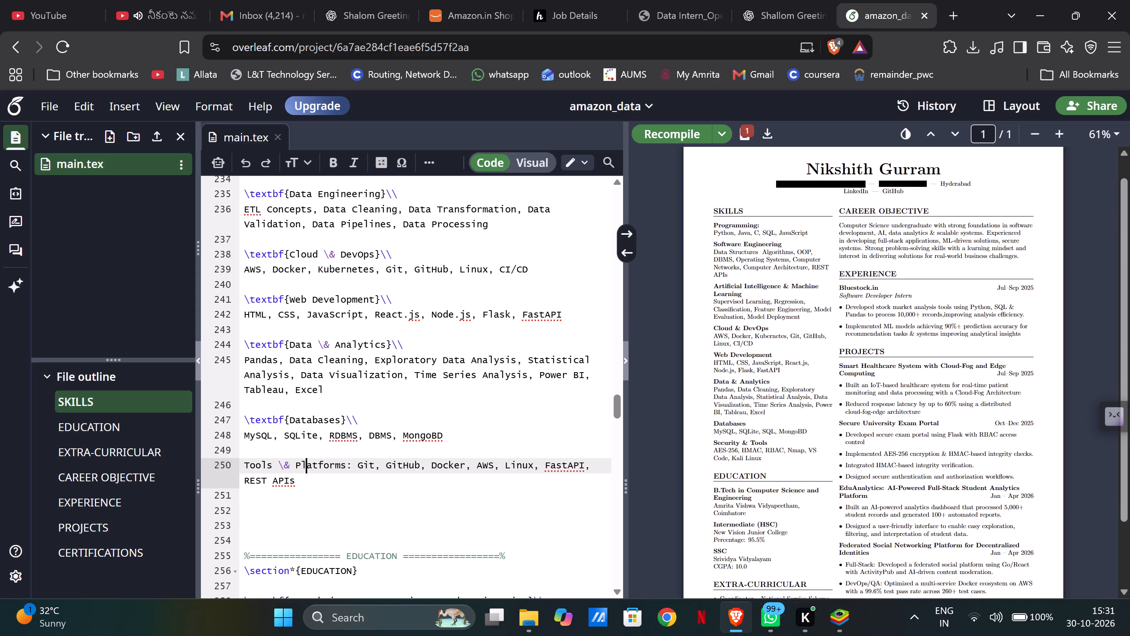
{"action": "key", "text": "Right"}
{"action": "key", "text": "Right"}
{"action": "key", "text": "Right"}
{"action": "key", "text": "Right"}
{"action": "key", "text": "Right"}
{"action": "key", "text": "Right"}
{"action": "key", "text": "Right"}
{"action": "key", "text": "Right"}
{"action": "key", "text": "BackSpace"}
{"action": "type", "text": "}\\\\"}
{"action": "key", "text": "Return"}
{"action": "key", "text": "Up"}
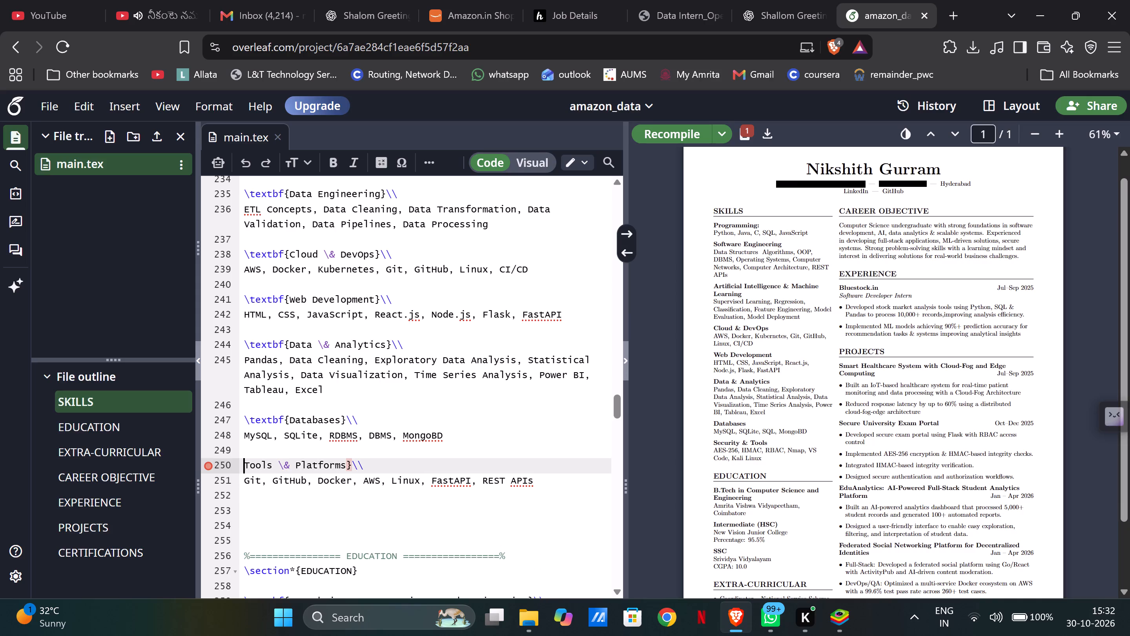
{"action": "key", "text": "Left"}
{"action": "key", "text": "Down"}
{"action": "type", "text": "\\te"}
{"action": "key", "text": "Return"}
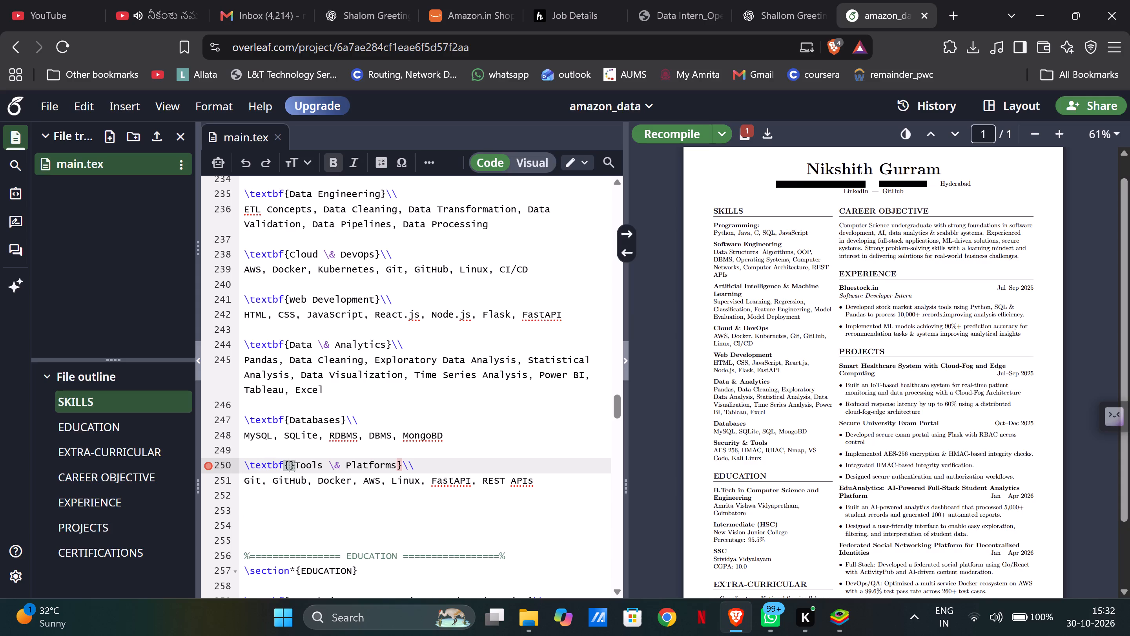
{"action": "key", "text": "Right"}
{"action": "key", "text": "BackSpace"}
{"action": "key", "text": "Right"}
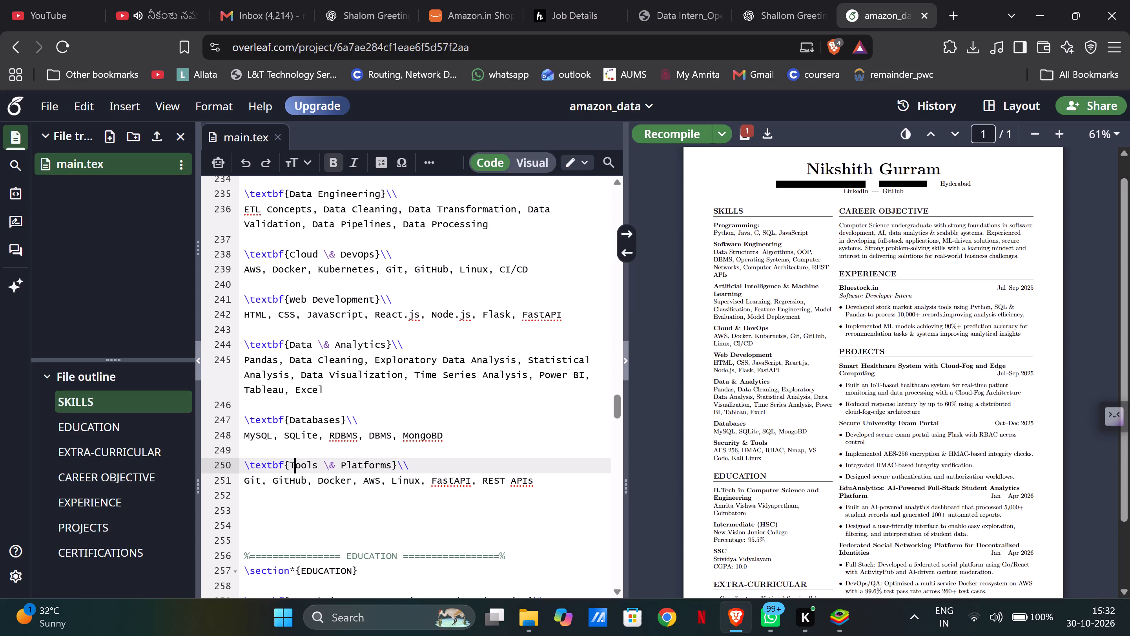
Save the edited main.tex.
{"action": "key", "text": "ctrl+s"}
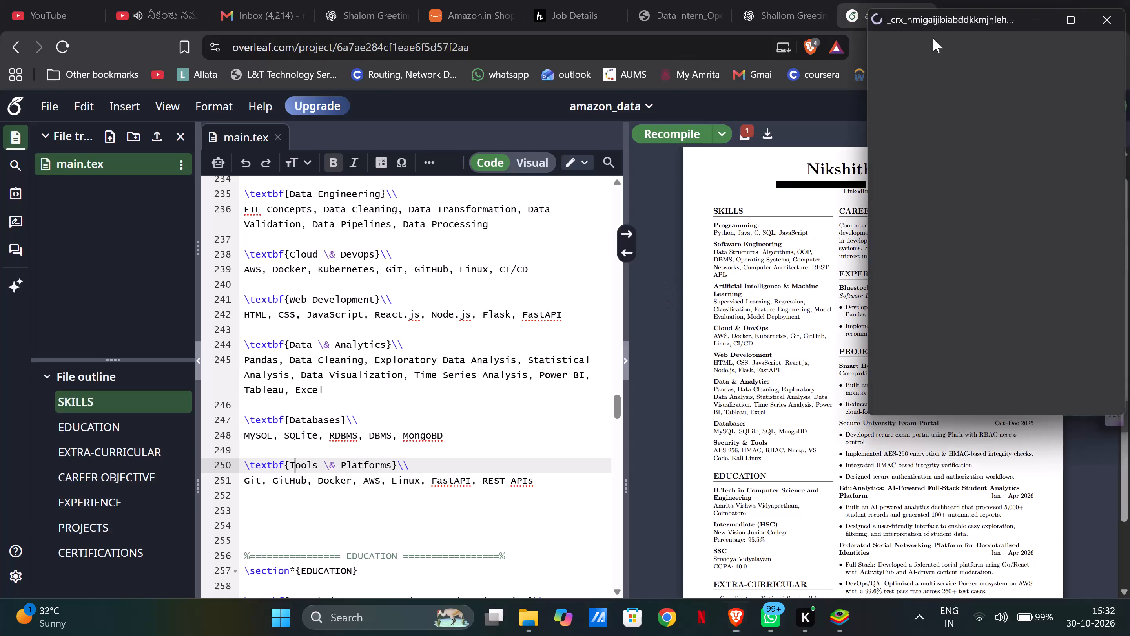
Close the blank pop-up window and recompile the amazon_data resume to refresh the PDF with the edited skills.
{"action": "left_click", "coordinate": [1101, 20]}
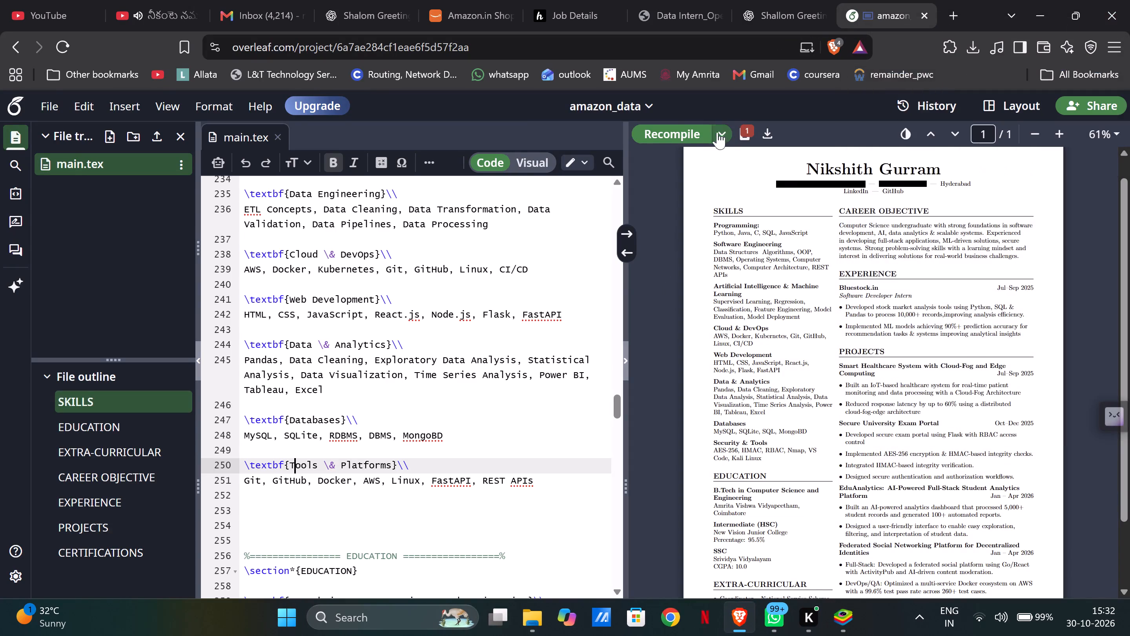
{"action": "left_click", "coordinate": [691, 137]}
{"action": "left_click", "coordinate": [912, 46]}
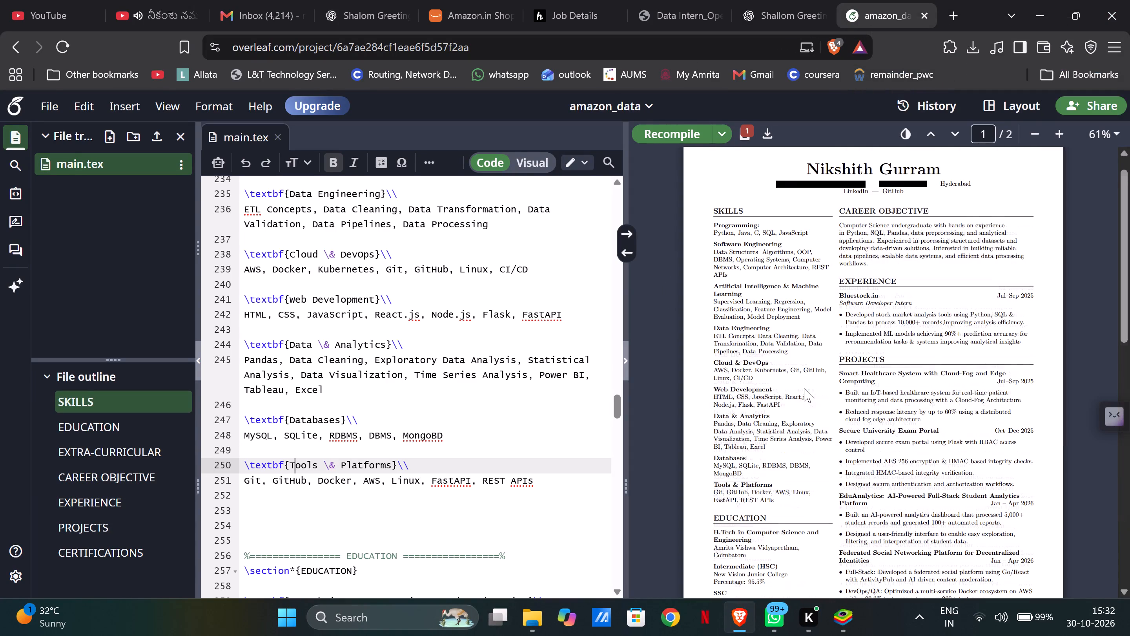
{"action": "scroll", "coordinate": [804, 388], "scroll_direction": "down", "scroll_amount": 1}
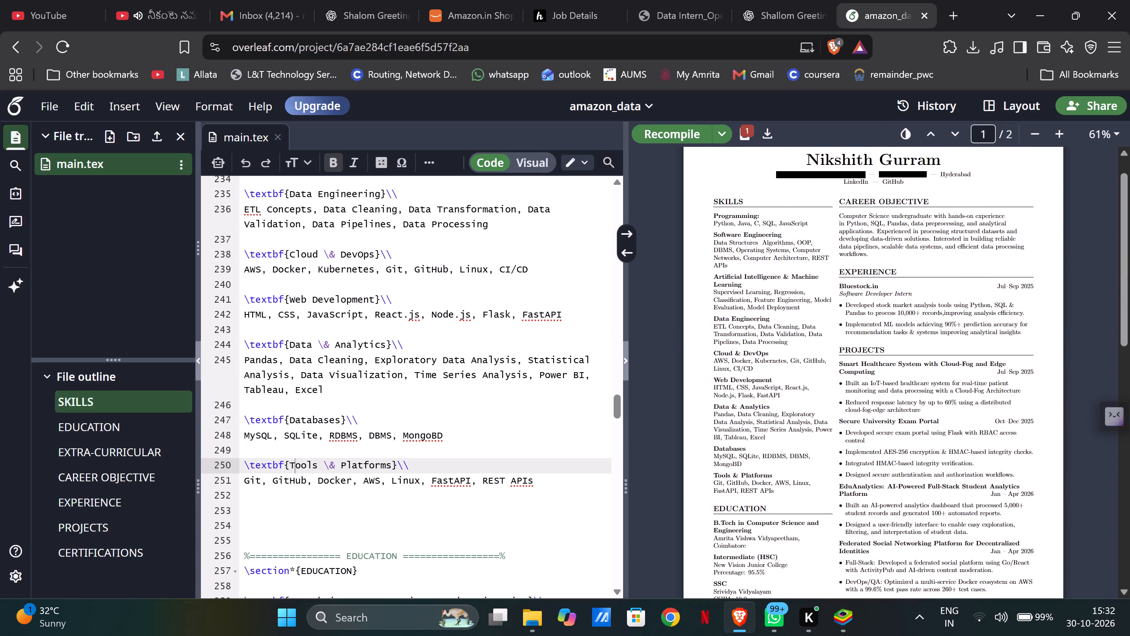
{"action": "scroll", "coordinate": [603, 266], "scroll_direction": "up", "scroll_amount": 5}
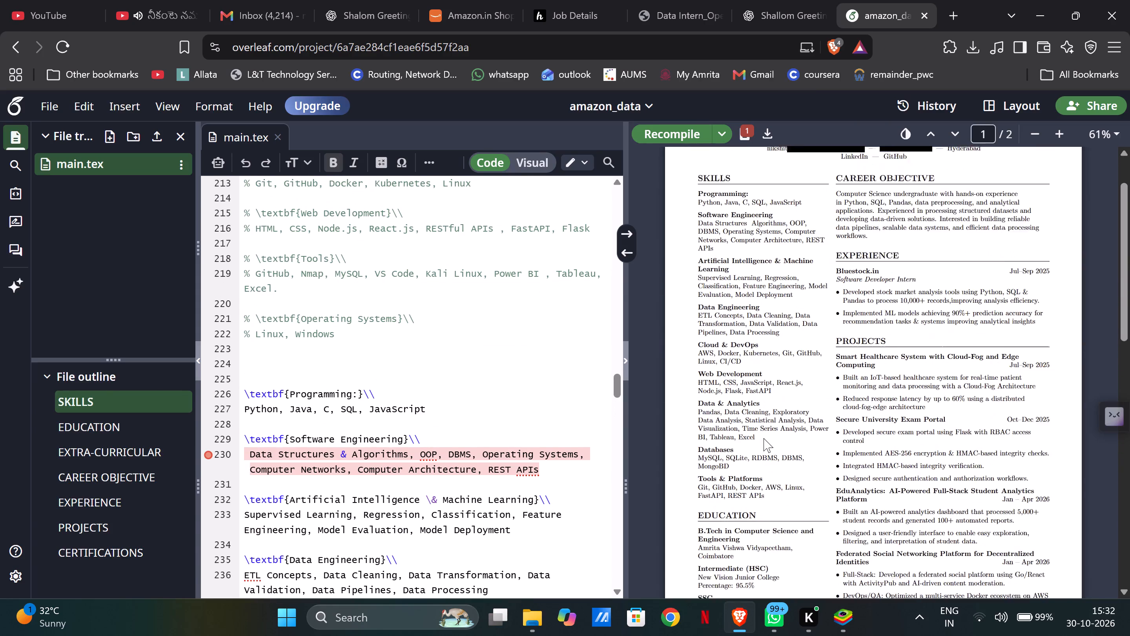
Replace Exploratory Data Analysis with EDA in the Data & Analytics skills list of main.tex.
{"action": "scroll", "coordinate": [426, 463], "scroll_direction": "down", "scroll_amount": 2}
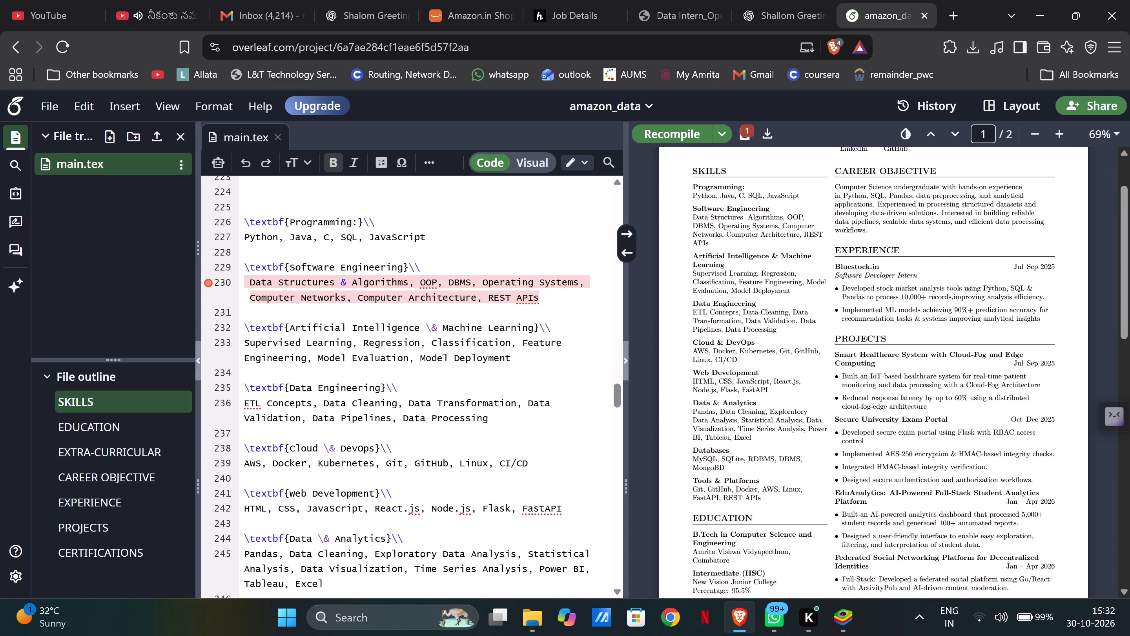
{"action": "scroll", "coordinate": [426, 463], "scroll_direction": "down", "scroll_amount": 1}
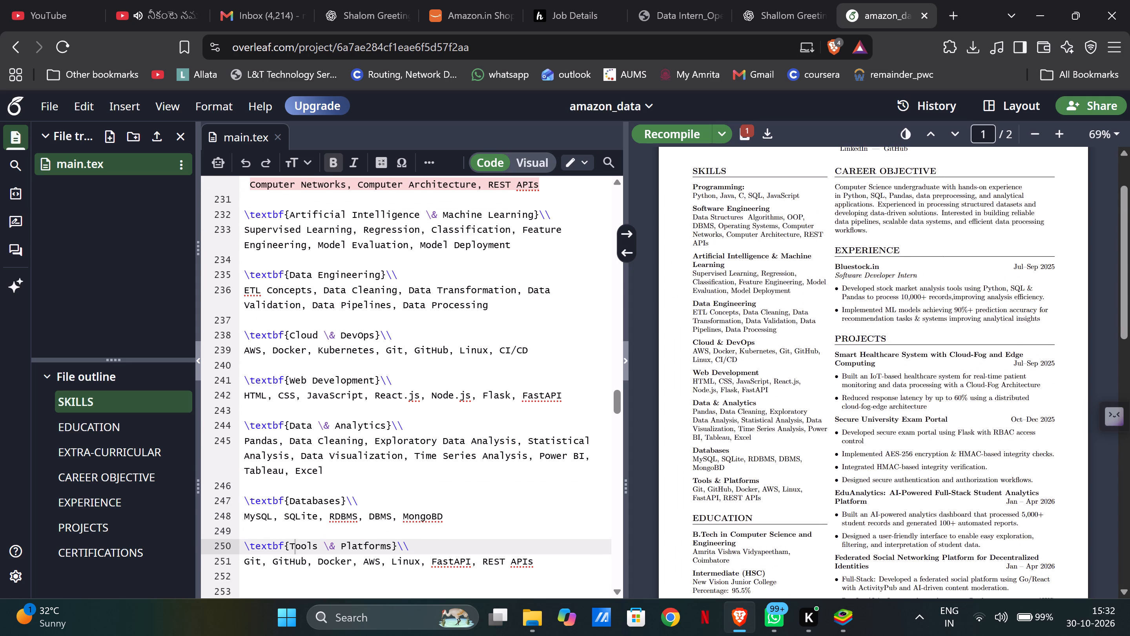
{"action": "left_click", "coordinate": [513, 442]}
{"action": "key", "text": "Right"}
{"action": "key", "text": "BackSpace"}
{"action": "key", "text": "BackSpace"}
{"action": "key", "text": "BackSpace"}
{"action": "key", "text": "BackSpace"}
{"action": "key", "text": "BackSpace"}
{"action": "key", "text": "BackSpace"}
{"action": "key", "text": "BackSpace"}
{"action": "key", "text": "BackSpace"}
{"action": "key", "text": "BackSpace"}
{"action": "key", "text": "BackSpace"}
{"action": "key", "text": "BackSpace"}
{"action": "key", "text": "BackSpace"}
{"action": "key", "text": "BackSpace"}
{"action": "key", "text": "BackSpace"}
{"action": "key", "text": "BackSpace"}
{"action": "key", "text": "BackSpace"}
{"action": "key", "text": "BackSpace"}
{"action": "key", "text": "BackSpace"}
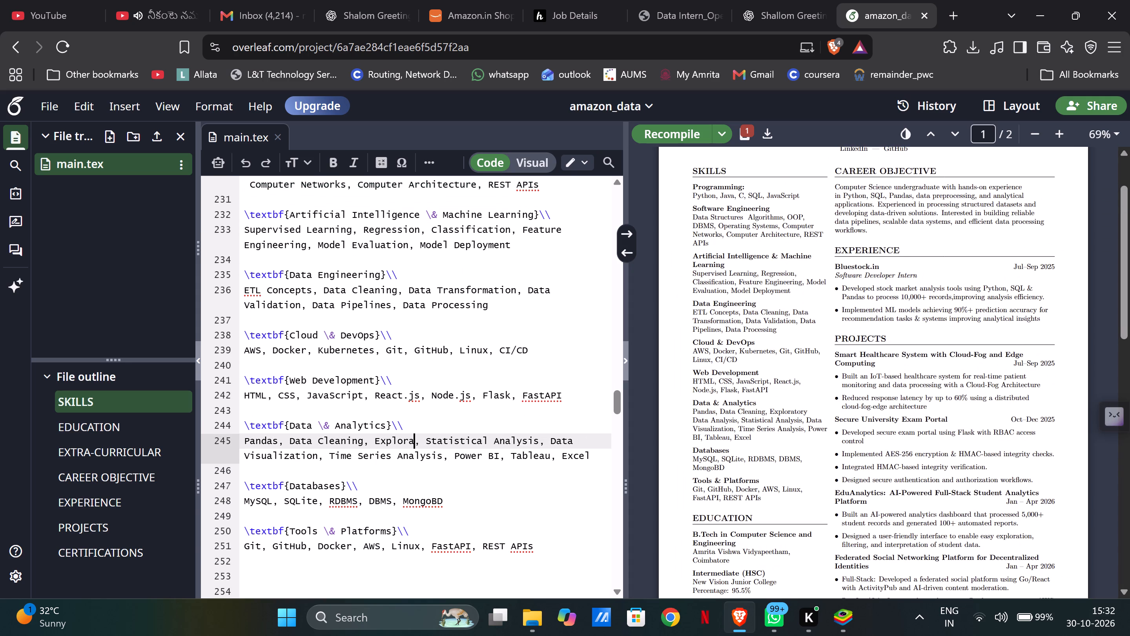
{"action": "key", "text": "BackSpace"}
{"action": "key", "text": "BackSpace"}
{"action": "key", "text": "BackSpace"}
{"action": "key", "text": "BackSpace"}
{"action": "key", "text": "BackSpace"}
{"action": "key", "text": "BackSpace"}
{"action": "type", "text": "DA"}
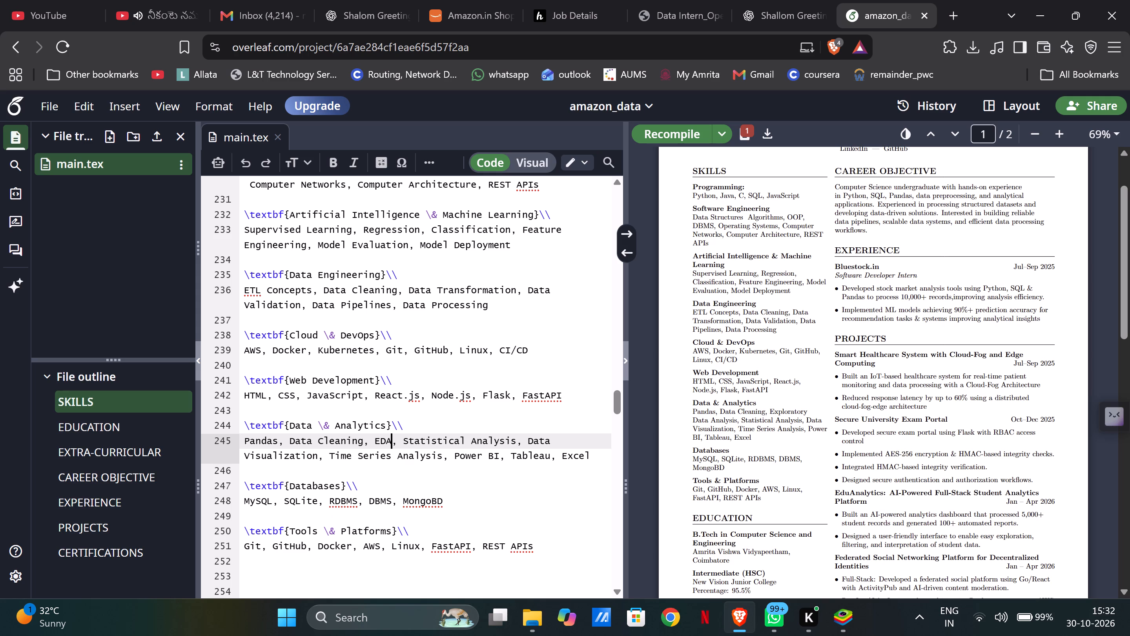
Recompile the resume and check how its content fits across the pages.
{"action": "left_click", "coordinate": [674, 136]}
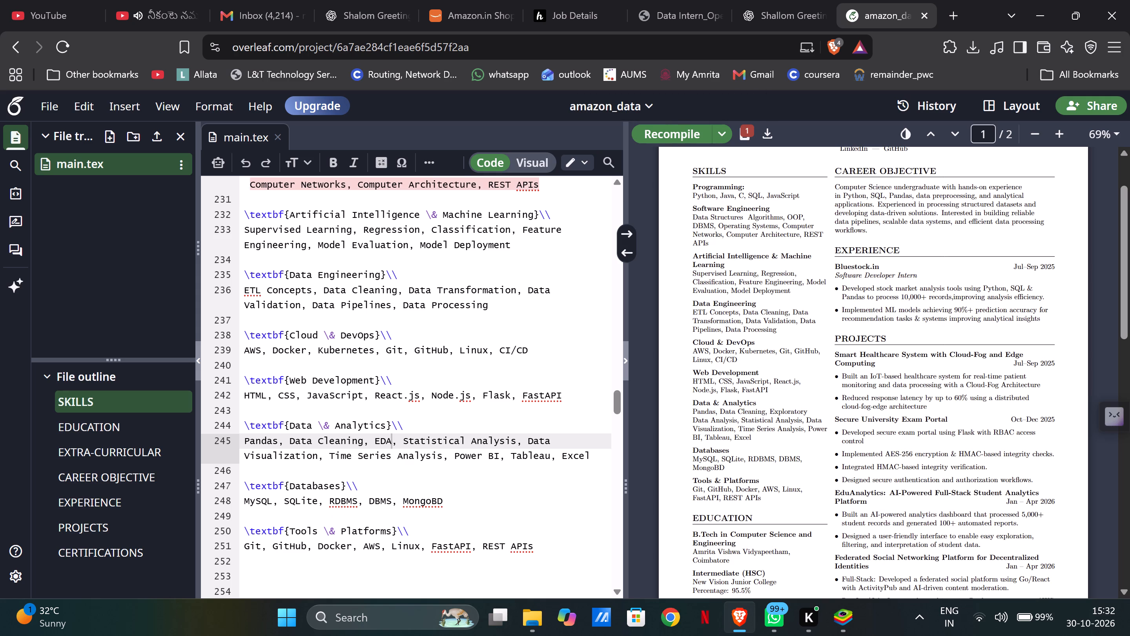
{"action": "scroll", "coordinate": [840, 428], "scroll_direction": "left", "scroll_amount": 1}
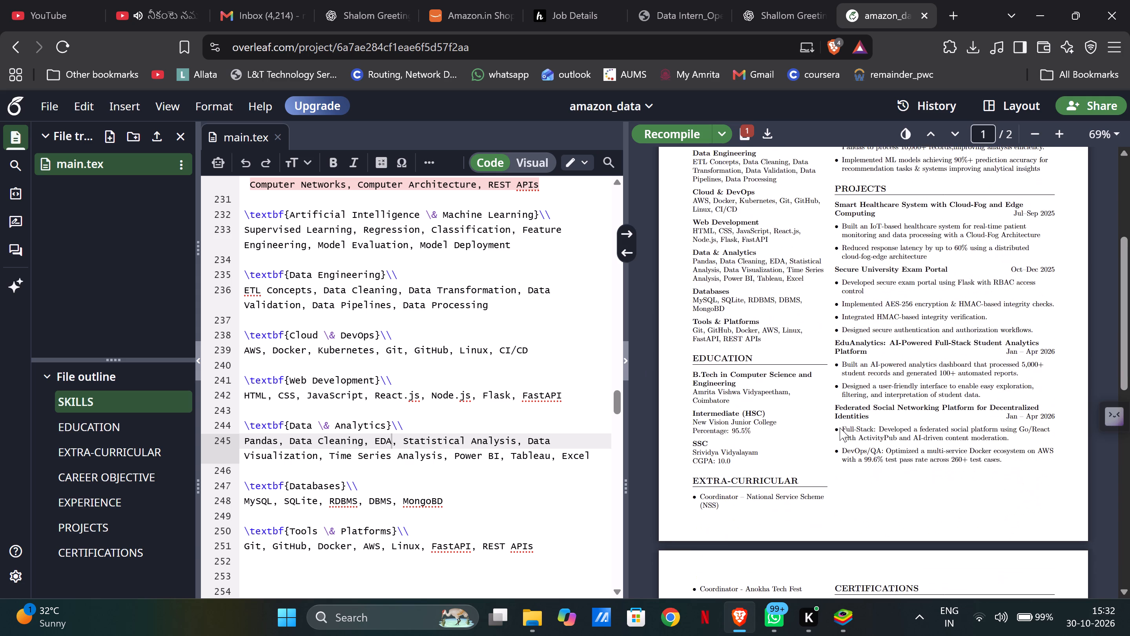
{"action": "scroll", "coordinate": [840, 428], "scroll_direction": "left", "scroll_amount": 1}
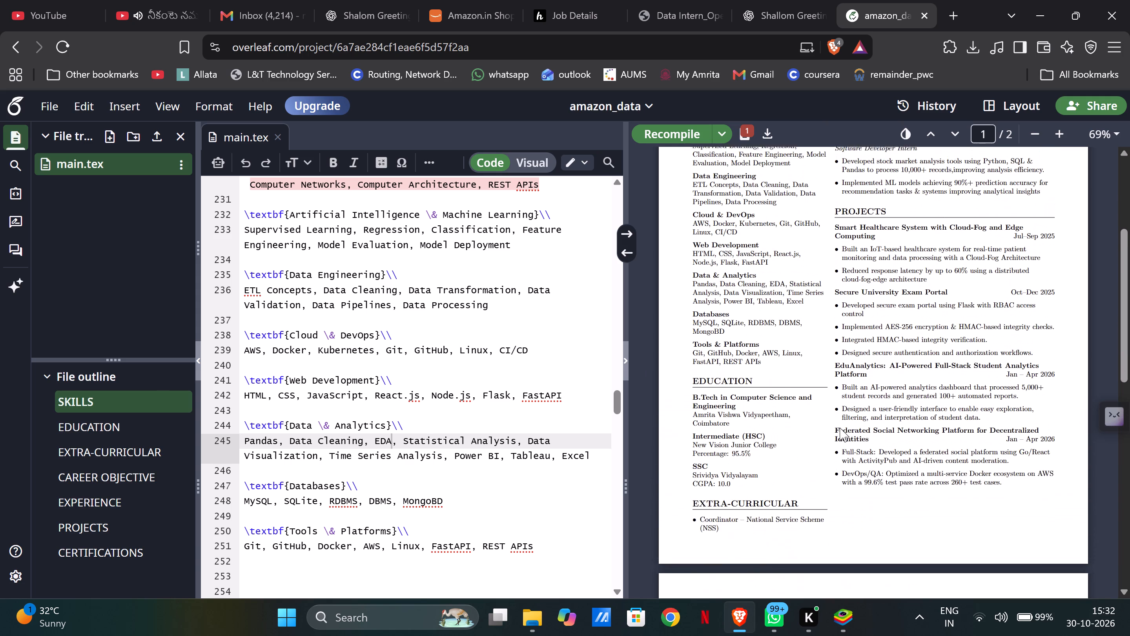
{"action": "scroll", "coordinate": [840, 428], "scroll_direction": "left", "scroll_amount": 1}
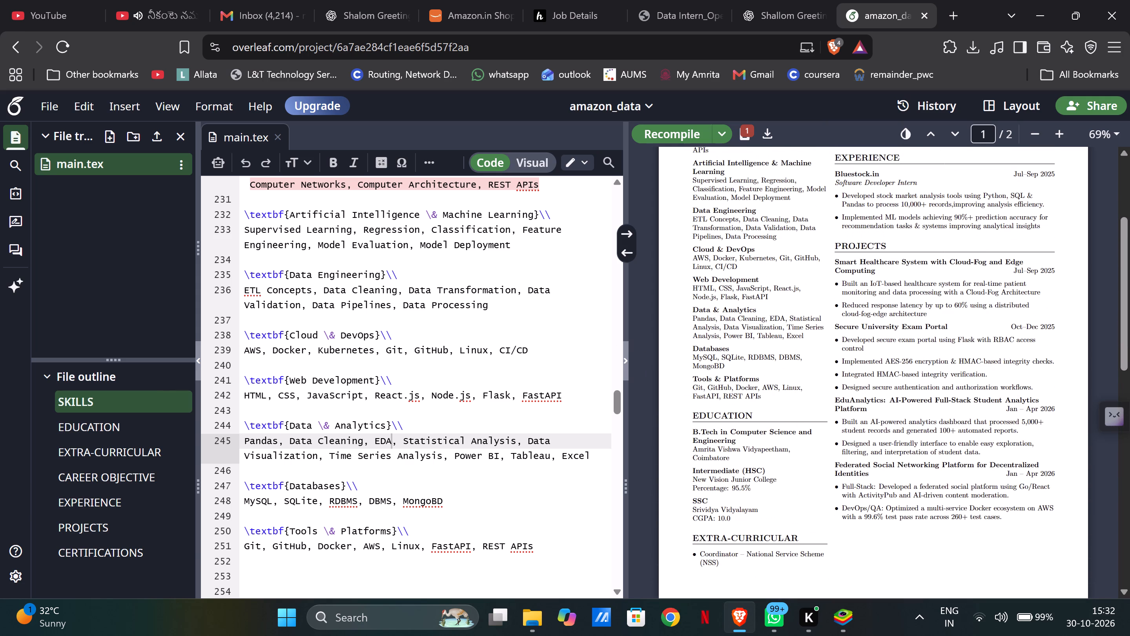
Delete Time Series Analysis from the Data & Analytics skills list, leaving the remaining entries correctly comma-separated.
{"action": "left_click", "coordinate": [444, 458]}
{"action": "key", "text": "Right"}
{"action": "key", "text": "BackSpace"}
{"action": "key", "text": "BackSpace"}
{"action": "key", "text": "BackSpace"}
{"action": "key", "text": "BackSpace"}
{"action": "key", "text": "BackSpace"}
{"action": "key", "text": "BackSpace"}
{"action": "key", "text": "BackSpace"}
{"action": "key", "text": "BackSpace"}
{"action": "key", "text": "BackSpace"}
{"action": "key", "text": "BackSpace"}
{"action": "key", "text": "BackSpace"}
{"action": "key", "text": "BackSpace"}
{"action": "key", "text": "BackSpace"}
{"action": "key", "text": "BackSpace"}
{"action": "key", "text": "BackSpace"}
{"action": "key", "text": "BackSpace"}
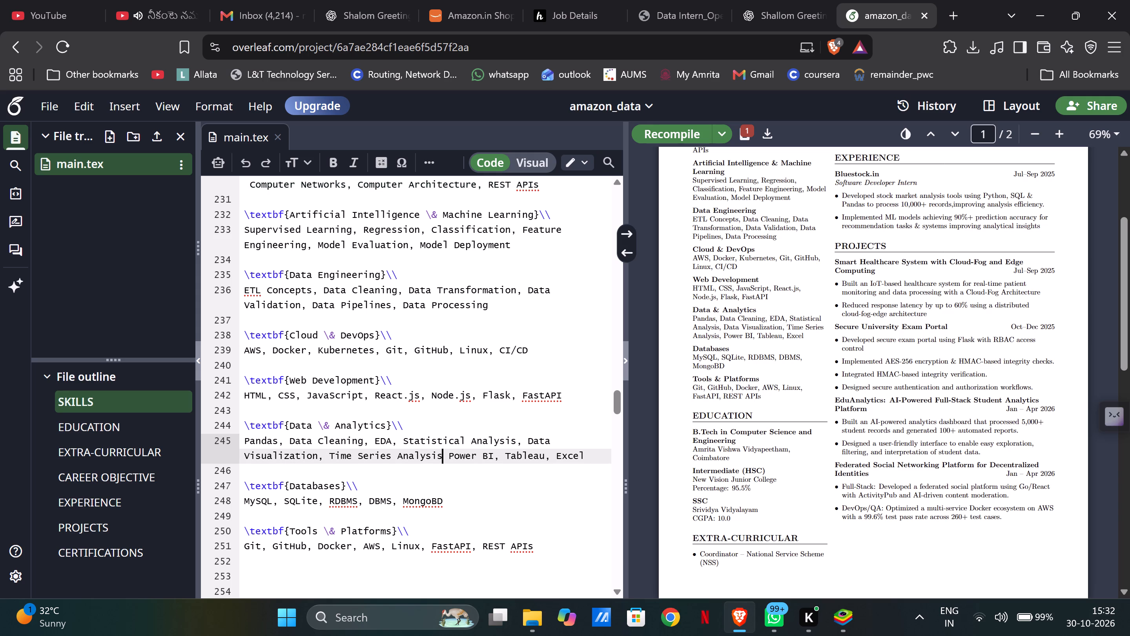
{"action": "key", "text": "BackSpace"}
{"action": "key", "text": "BackSpace"}
{"action": "key", "text": "BackSpace"}
{"action": "key", "text": "BackSpace"}
{"action": "key", "text": "BackSpace"}
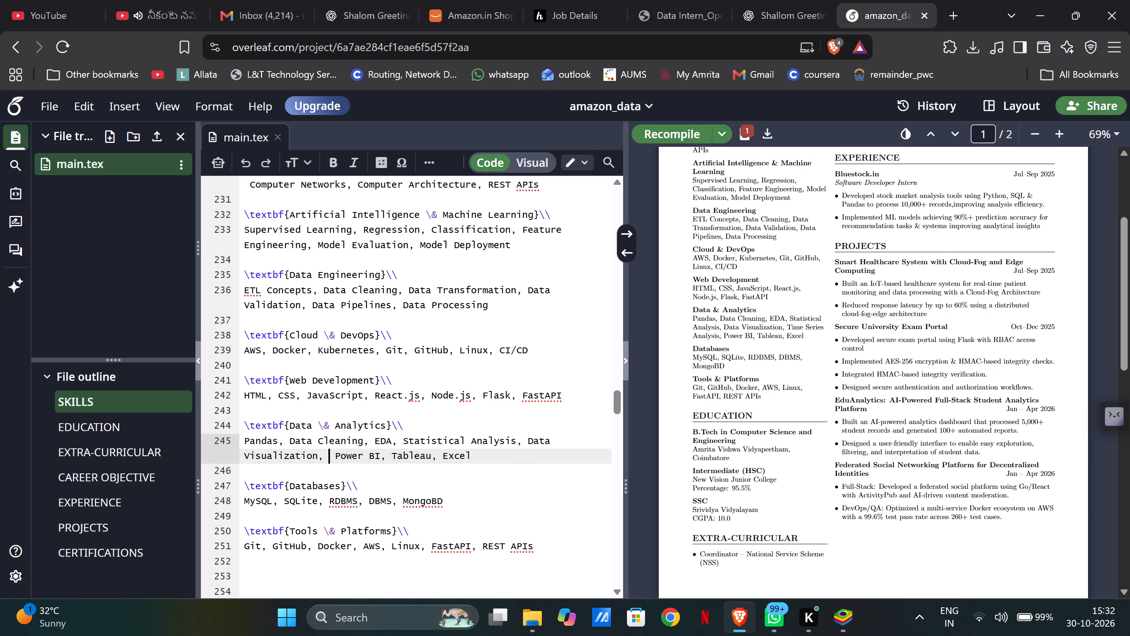
{"action": "key", "text": "BackSpace"}
Recompile the resume and review the skills column in the refreshed PDF.
{"action": "left_click", "coordinate": [661, 135]}
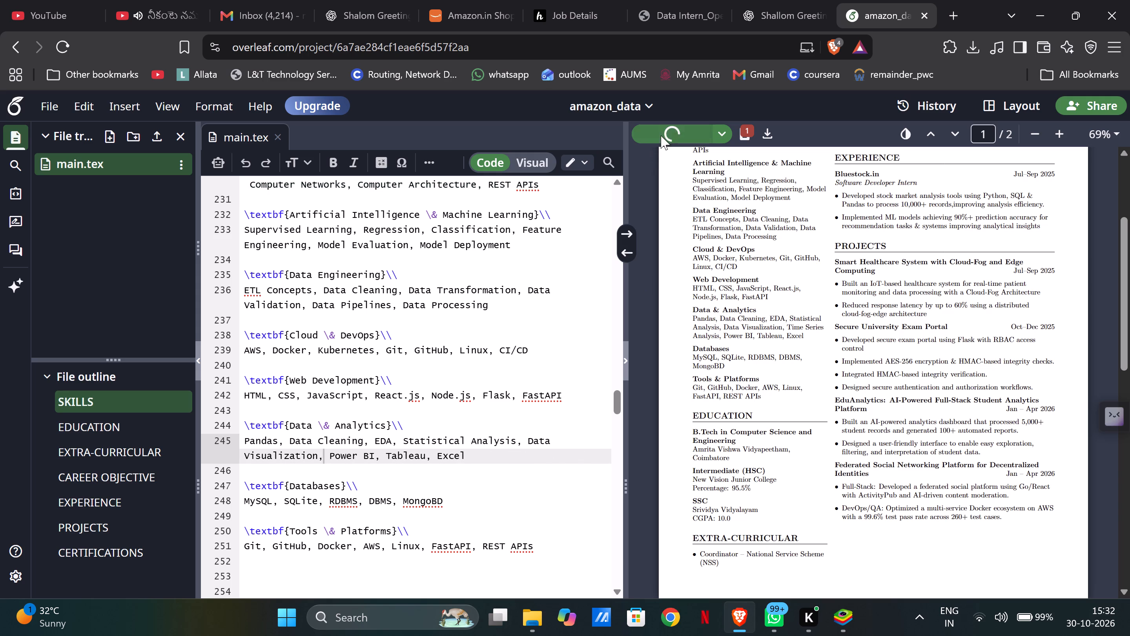
{"action": "left_click", "coordinate": [897, 41]}
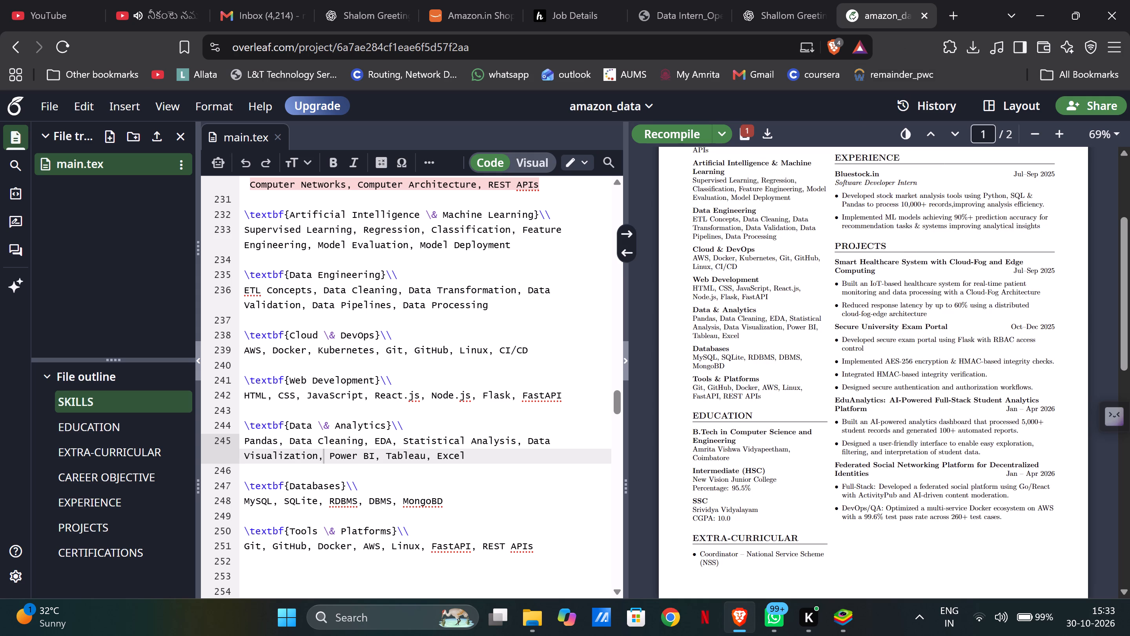
{"action": "scroll", "coordinate": [740, 299], "scroll_direction": "up", "scroll_amount": 1}
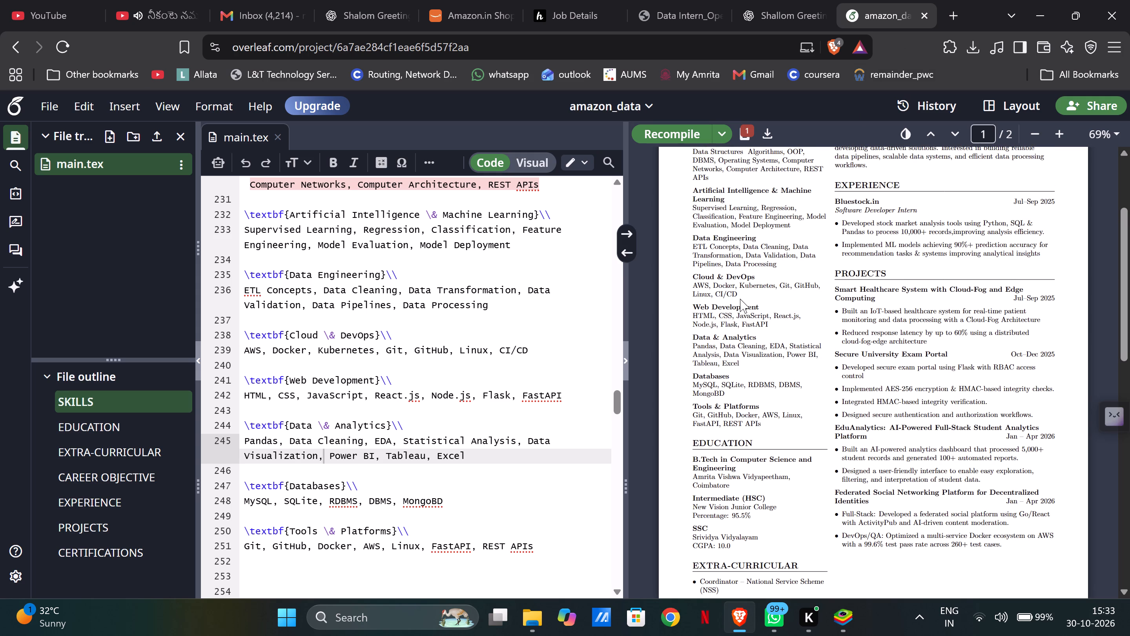
{"action": "scroll", "coordinate": [753, 295], "scroll_direction": "right", "scroll_amount": 1}
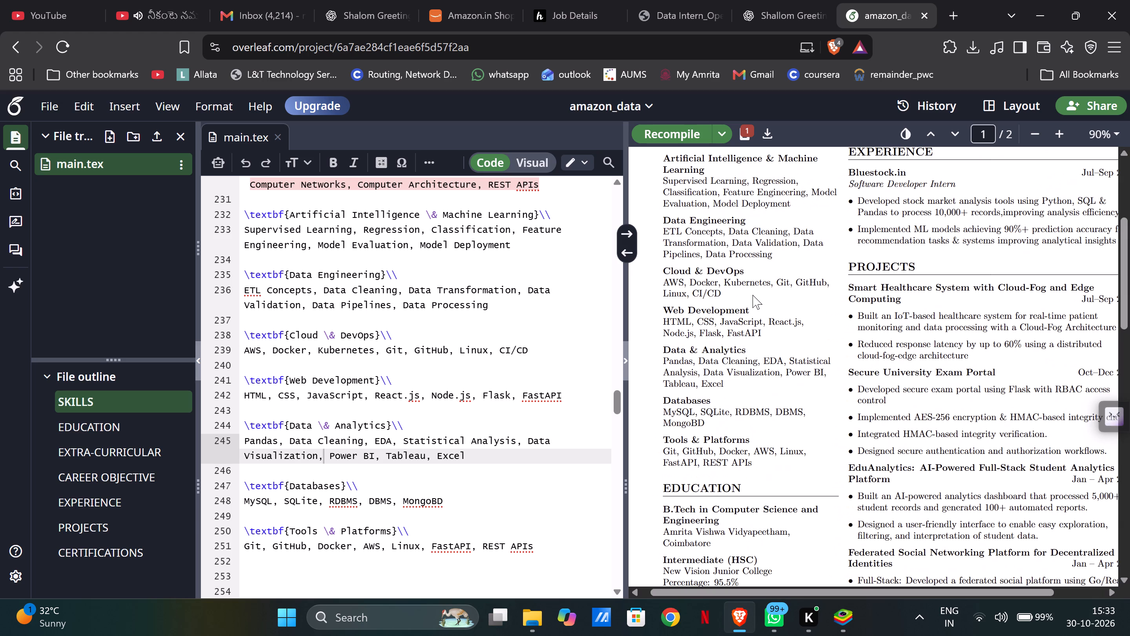
{"action": "scroll", "coordinate": [753, 295], "scroll_direction": "right", "scroll_amount": 1}
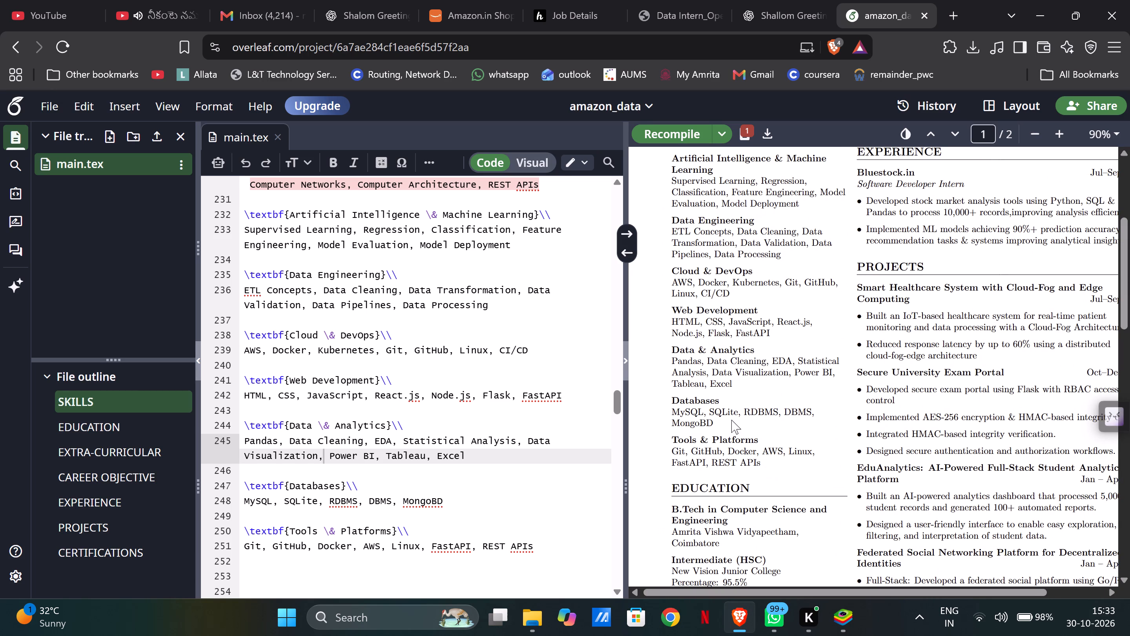
Add CI/CD to the end of the Tools & Platforms skills list.
{"action": "left_click", "coordinate": [552, 550]}
{"action": "type", "text": ", CI"}
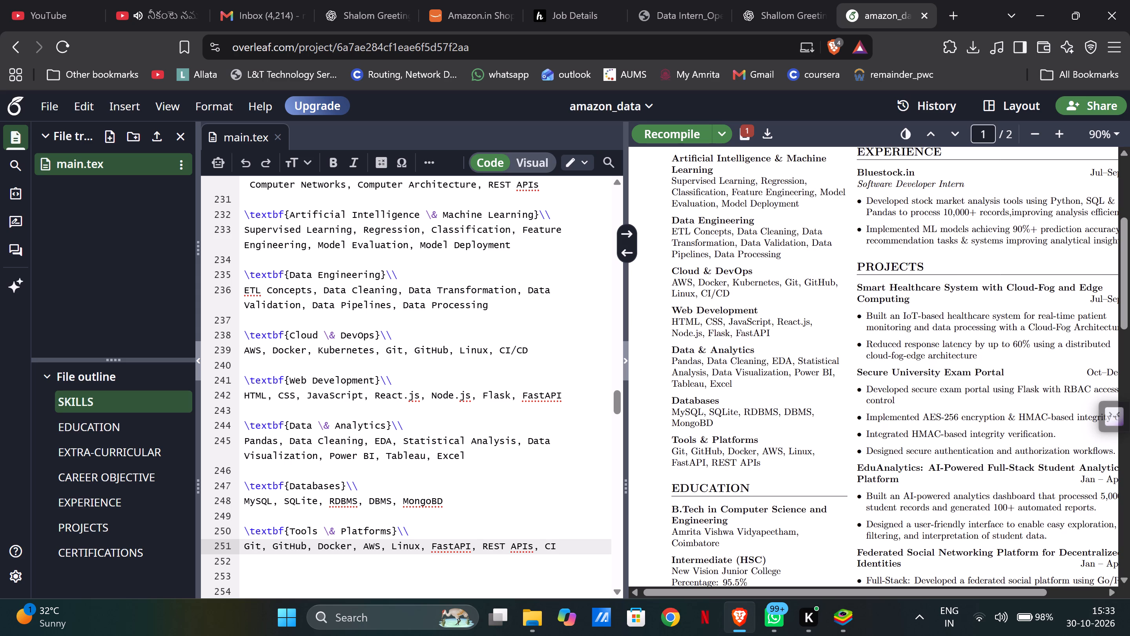
{"action": "type", "text": "/CD"}
Comment out the Cloud & DevOps heading and its skills list in main.tex and save the file.
{"action": "left_click_drag", "start_coordinate": [540, 349], "coordinate": [238, 339]}
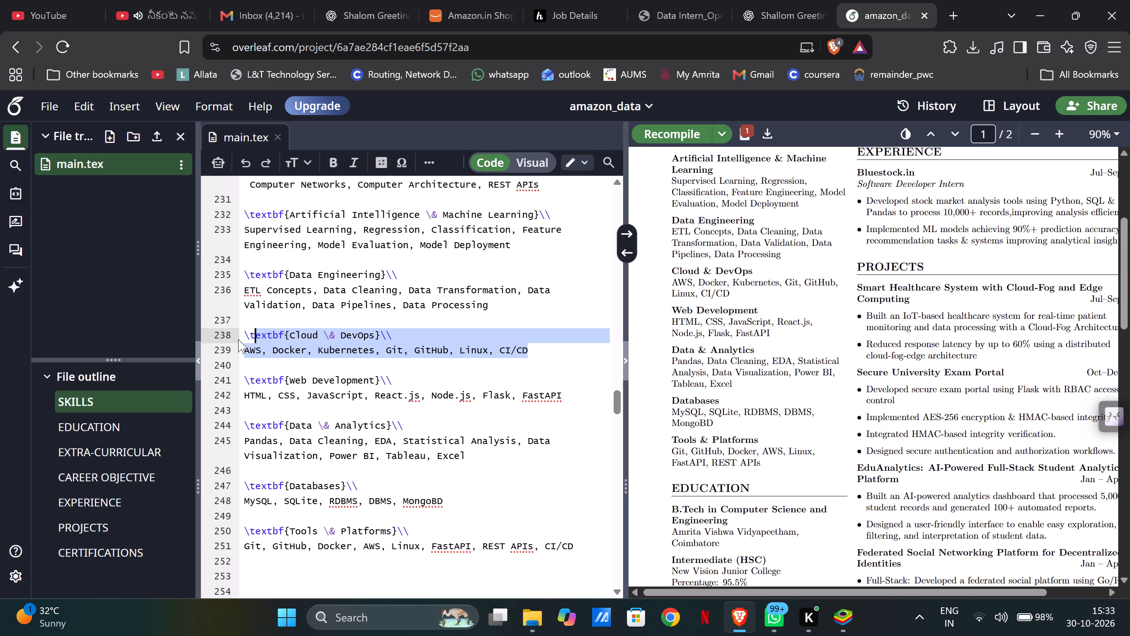
{"action": "left_click_drag", "start_coordinate": [238, 339], "coordinate": [235, 338]}
{"action": "key", "text": "shift+question"}
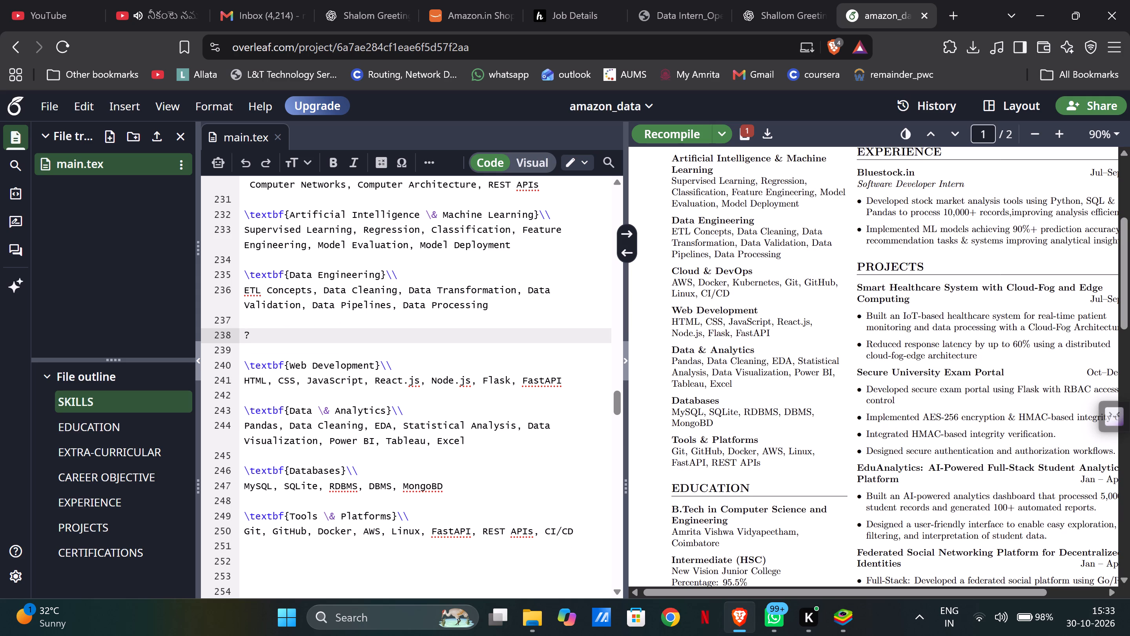
{"action": "key", "text": "BackSpace"}
{"action": "key", "text": "ctrl+z"}
{"action": "key", "text": "ctrl+z"}
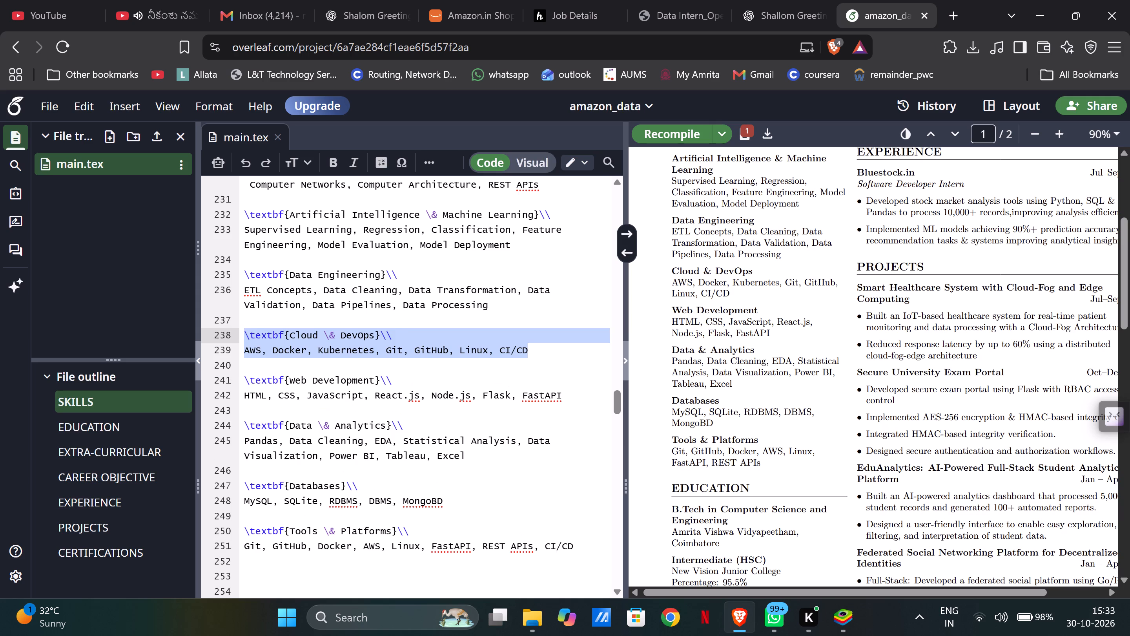
{"action": "key", "text": "ctrl+slash"}
{"action": "key", "text": "ctrl+s"}
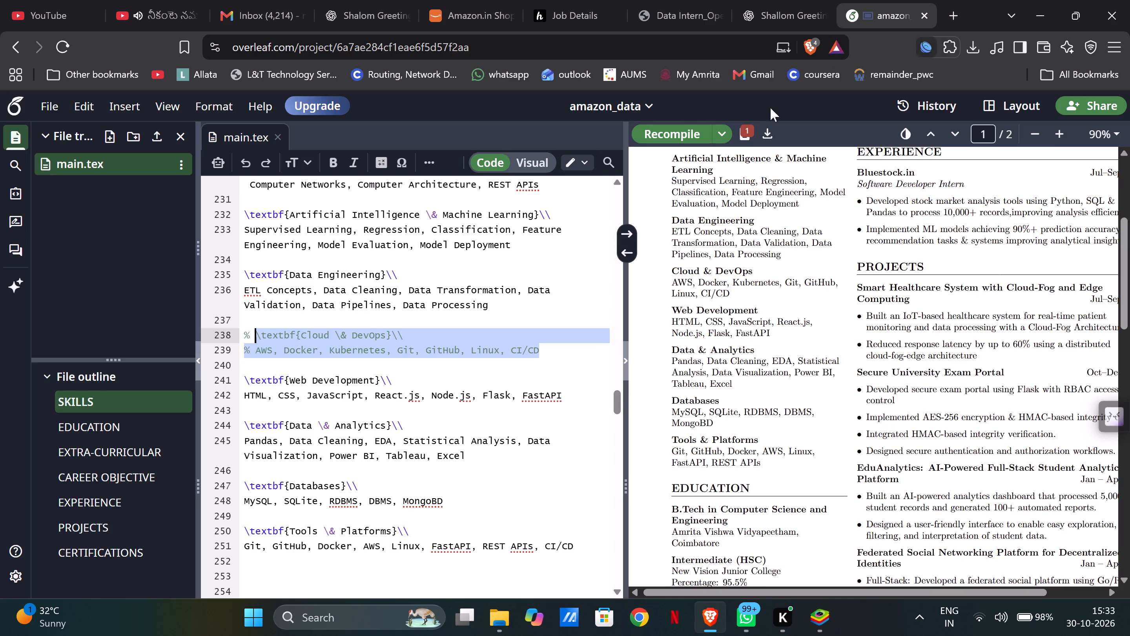
Recompile the resume and check what still spills onto the second page of the PDF.
{"action": "left_click", "coordinate": [689, 132]}
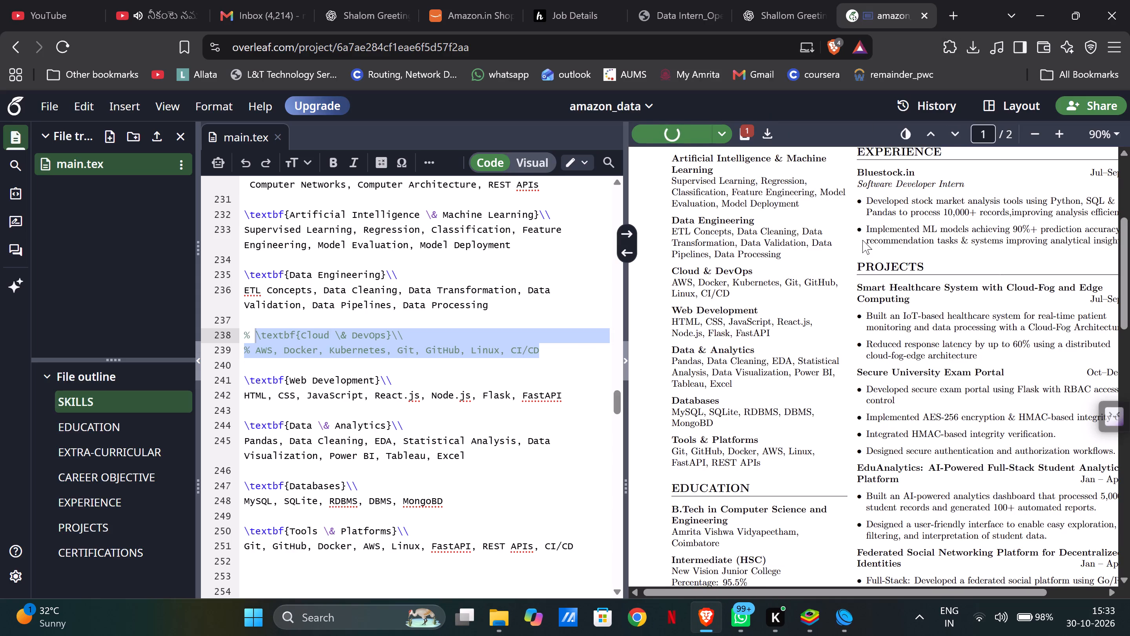
{"action": "scroll", "coordinate": [862, 240], "scroll_direction": "down", "scroll_amount": 4}
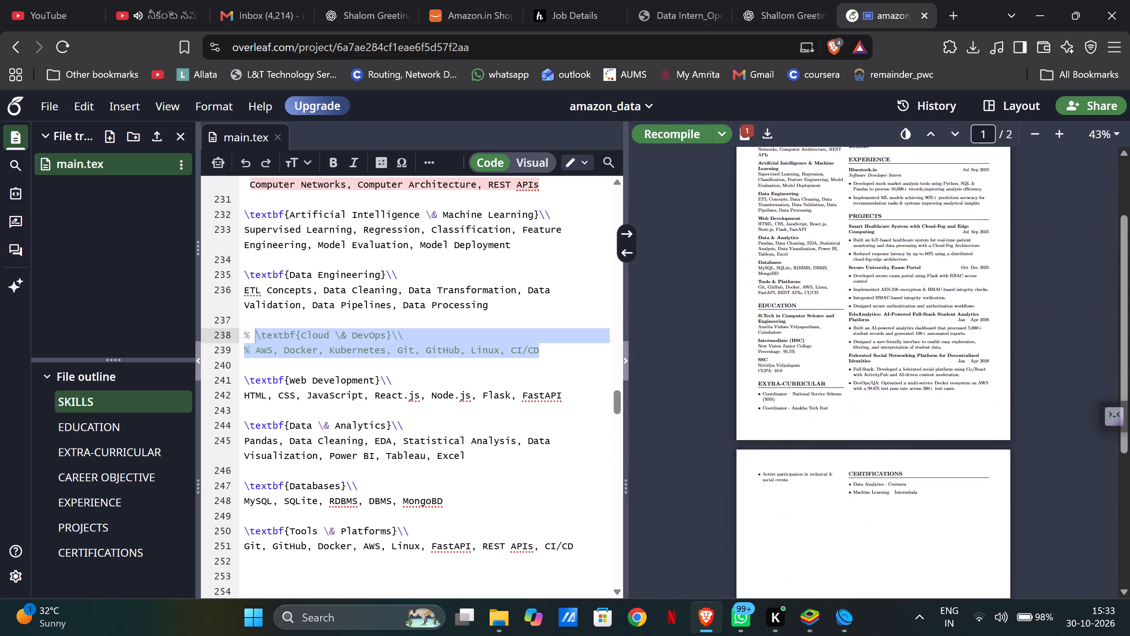
{"action": "scroll", "coordinate": [862, 240], "scroll_direction": "up", "scroll_amount": 2}
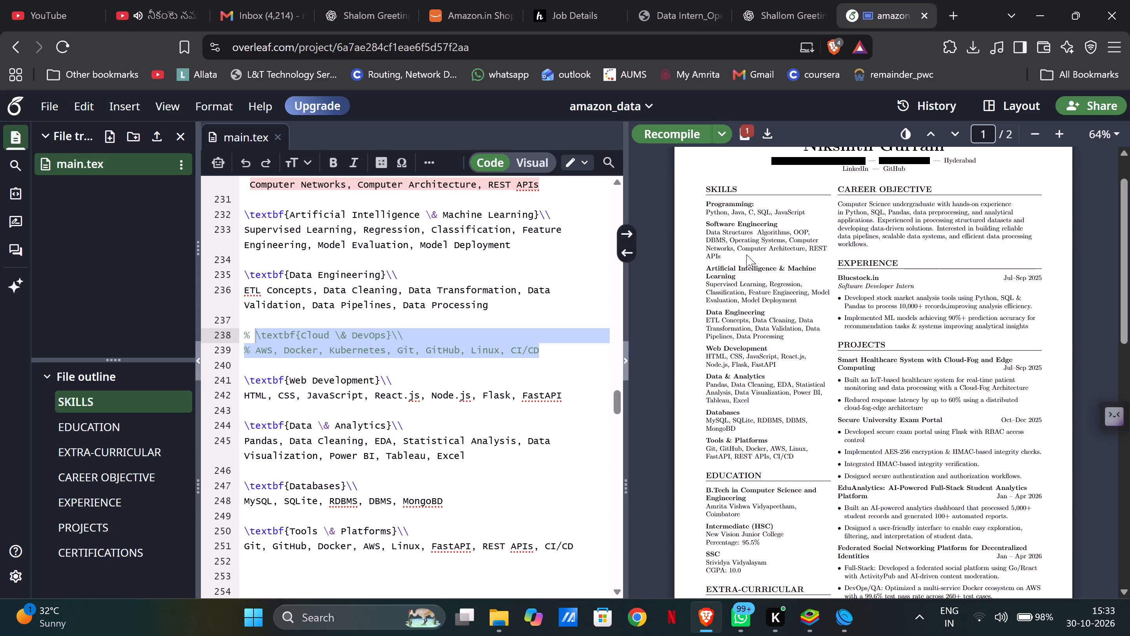
Delete Computer Architecture from the Software Engineering skills list, keeping Computer Networks and REST APIs separated by one comma.
{"action": "scroll", "coordinate": [458, 264], "scroll_direction": "up", "scroll_amount": 2}
{"action": "left_click", "coordinate": [390, 362]}
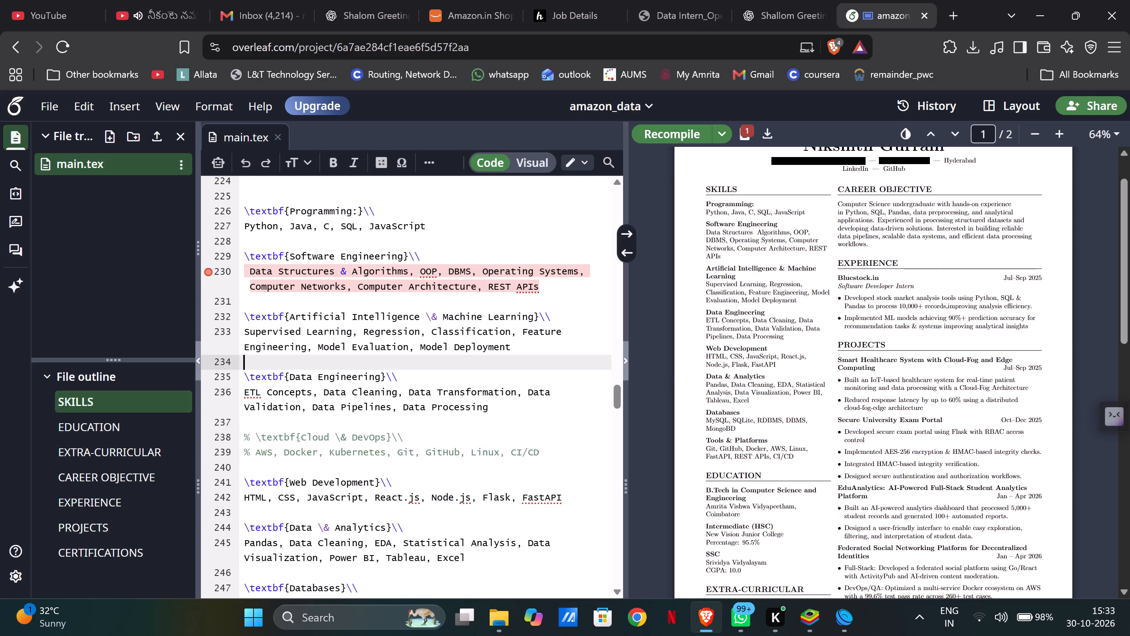
{"action": "scroll", "coordinate": [390, 362], "scroll_direction": "up", "scroll_amount": 1}
{"action": "scroll", "coordinate": [319, 373], "scroll_direction": "up", "scroll_amount": 2}
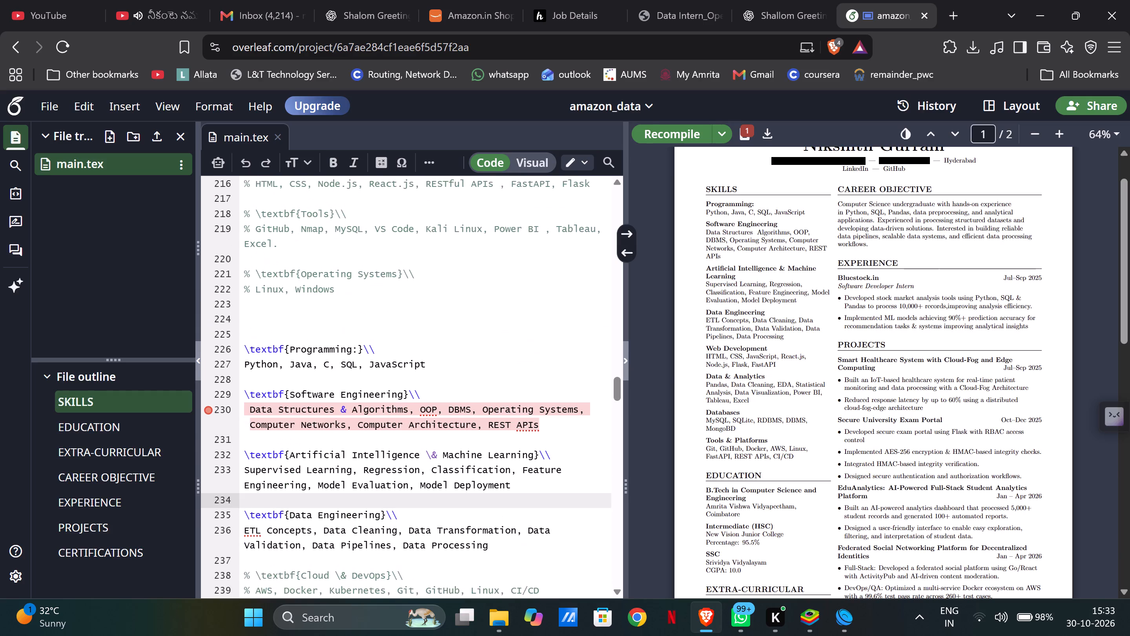
{"action": "scroll", "coordinate": [319, 373], "scroll_direction": "down", "scroll_amount": 1}
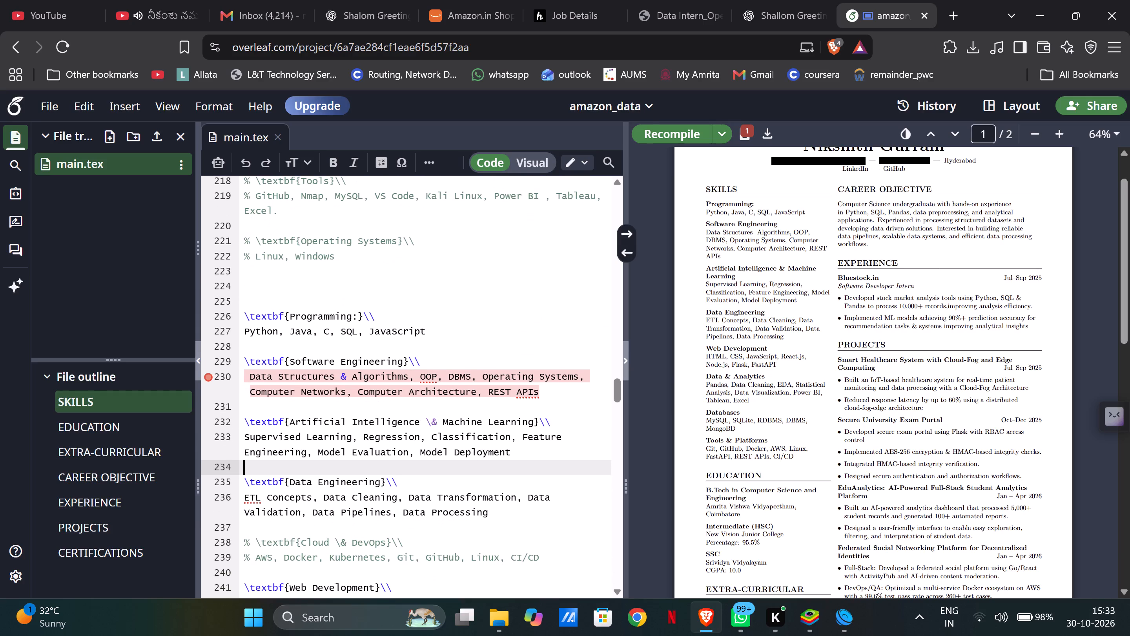
{"action": "left_click", "coordinate": [253, 391]}
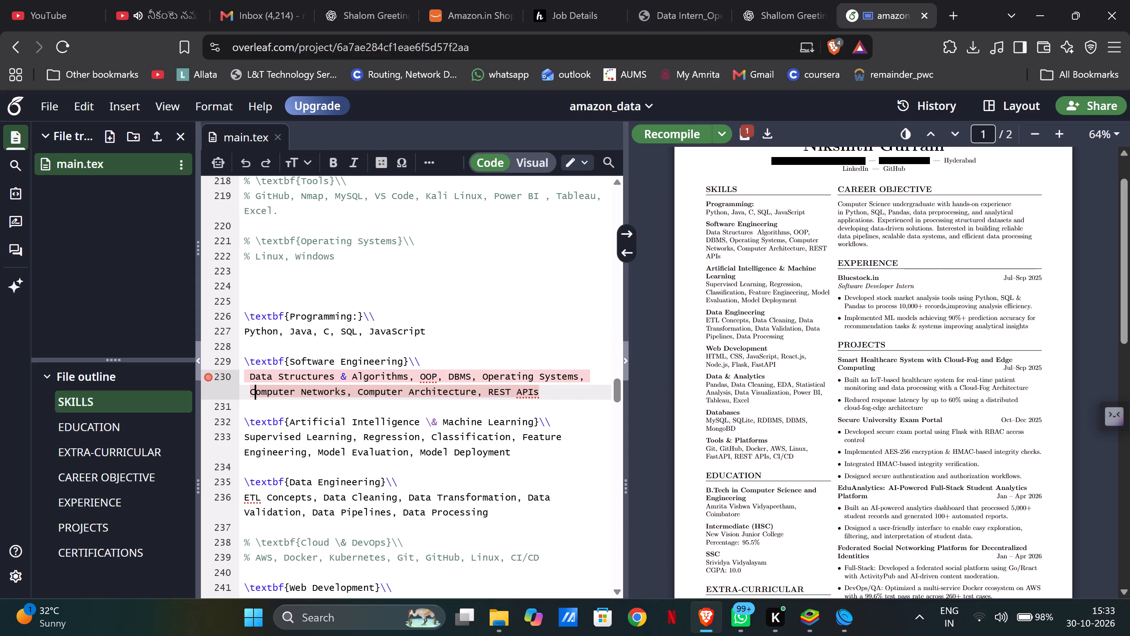
{"action": "left_click", "coordinate": [477, 393]}
{"action": "key", "text": "BackSpace"}
{"action": "key", "text": "BackSpace"}
{"action": "key", "text": "BackSpace"}
{"action": "key", "text": "BackSpace"}
{"action": "key", "text": "BackSpace"}
{"action": "key", "text": "BackSpace"}
{"action": "key", "text": "BackSpace"}
{"action": "key", "text": "BackSpace"}
{"action": "key", "text": "BackSpace"}
{"action": "key", "text": "BackSpace"}
{"action": "key", "text": "BackSpace"}
{"action": "key", "text": "BackSpace"}
{"action": "key", "text": "BackSpace"}
{"action": "key", "text": "BackSpace"}
{"action": "key", "text": "BackSpace"}
{"action": "key", "text": "BackSpace"}
{"action": "key", "text": "BackSpace"}
{"action": "key", "text": "BackSpace"}
{"action": "key", "text": "BackSpace"}
{"action": "key", "text": "BackSpace"}
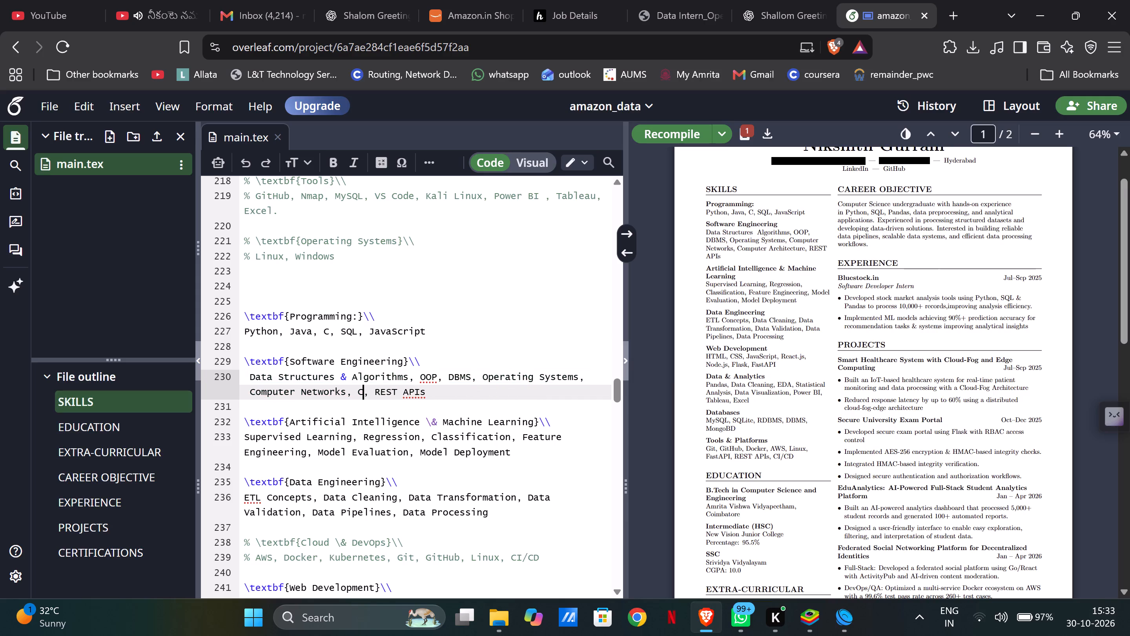
{"action": "key", "text": "BackSpace"}
{"action": "key", "text": "BackSpace"}
{"action": "key", "text": "BackSpace"}
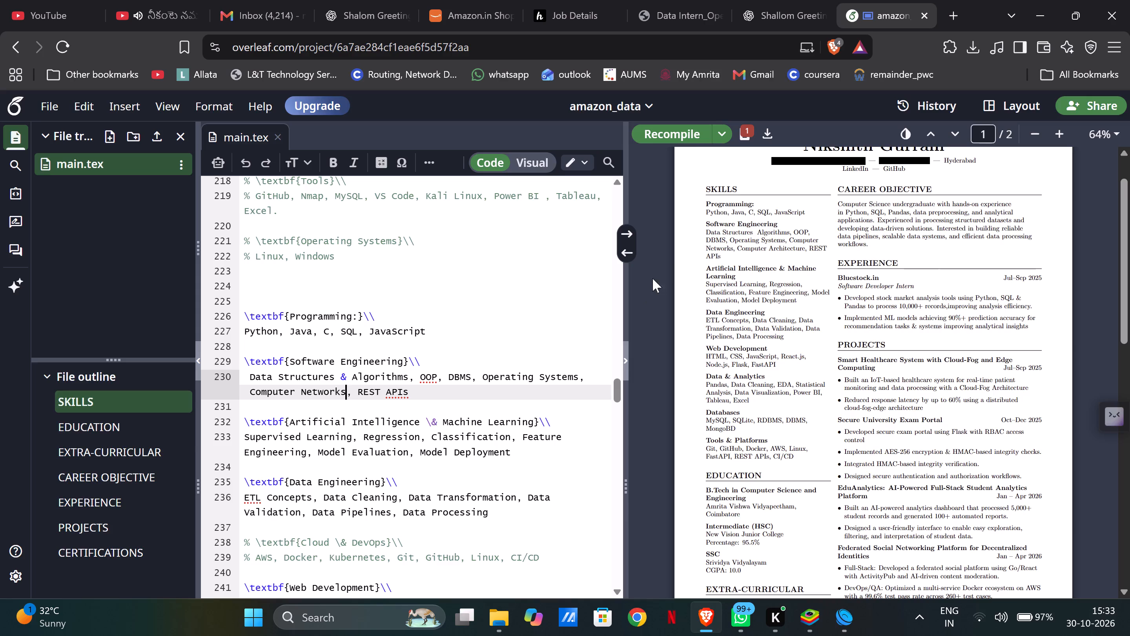
Recompile the resume and examine both PDF pages, focusing on the project entries and what still spills over.
{"action": "left_click", "coordinate": [687, 135]}
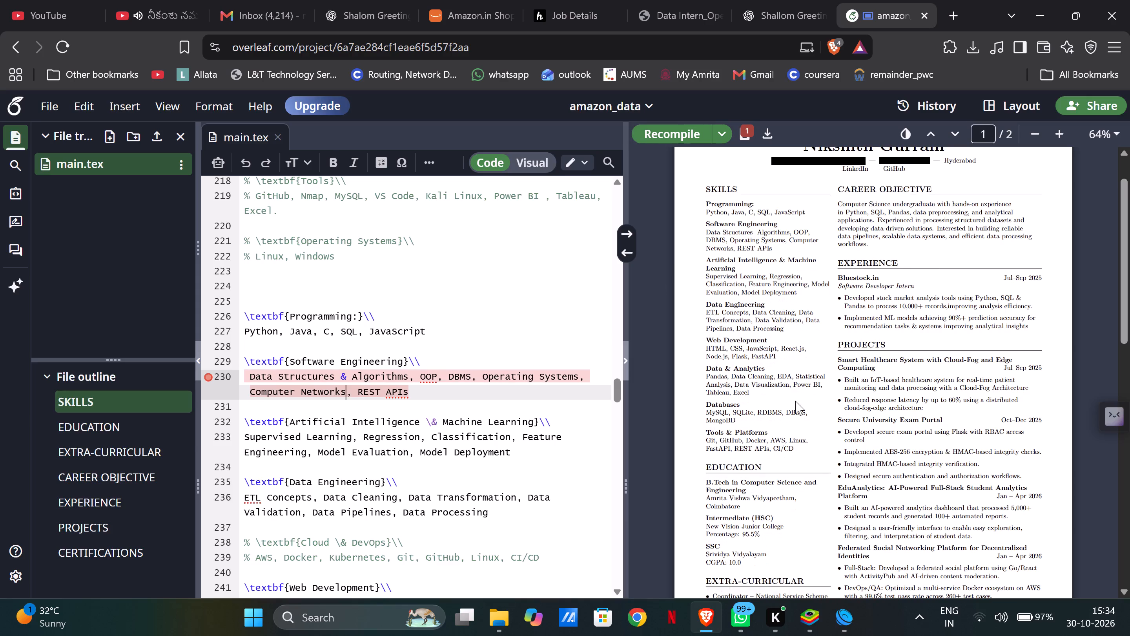
{"action": "scroll", "coordinate": [795, 327], "scroll_direction": "up", "scroll_amount": 1}
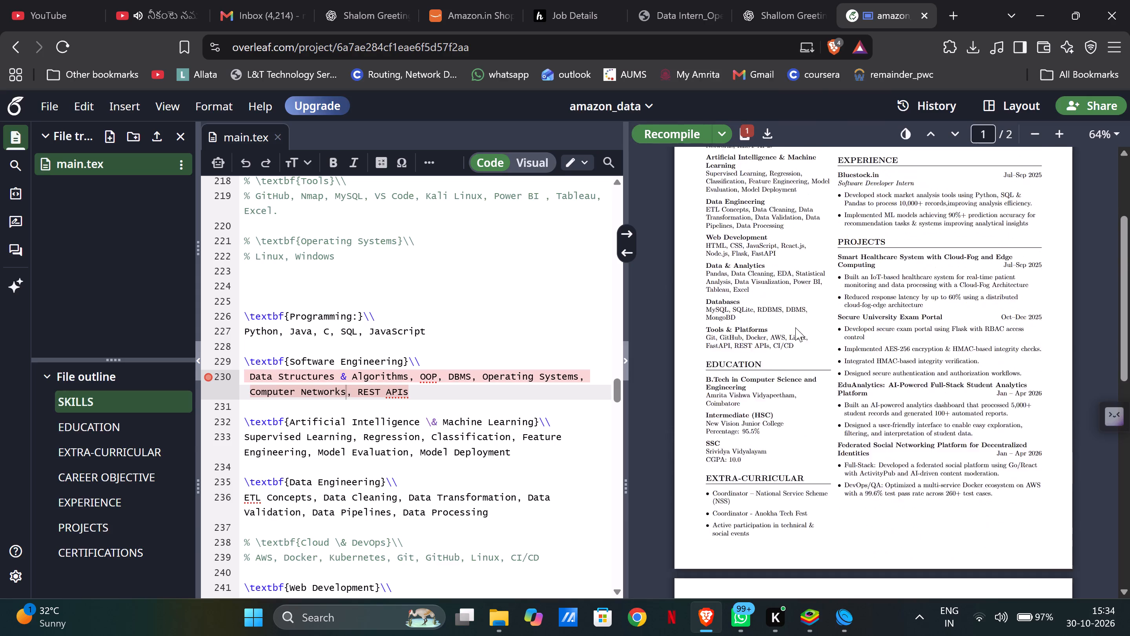
{"action": "scroll", "coordinate": [795, 327], "scroll_direction": "up", "scroll_amount": 2}
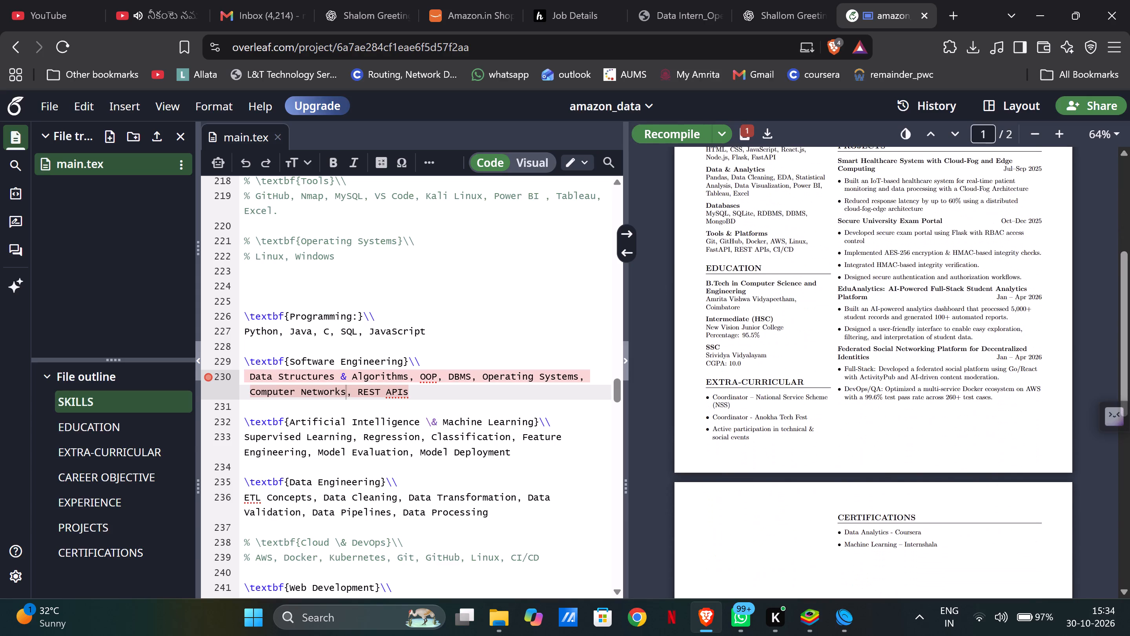
{"action": "scroll", "coordinate": [795, 327], "scroll_direction": "up", "scroll_amount": 1}
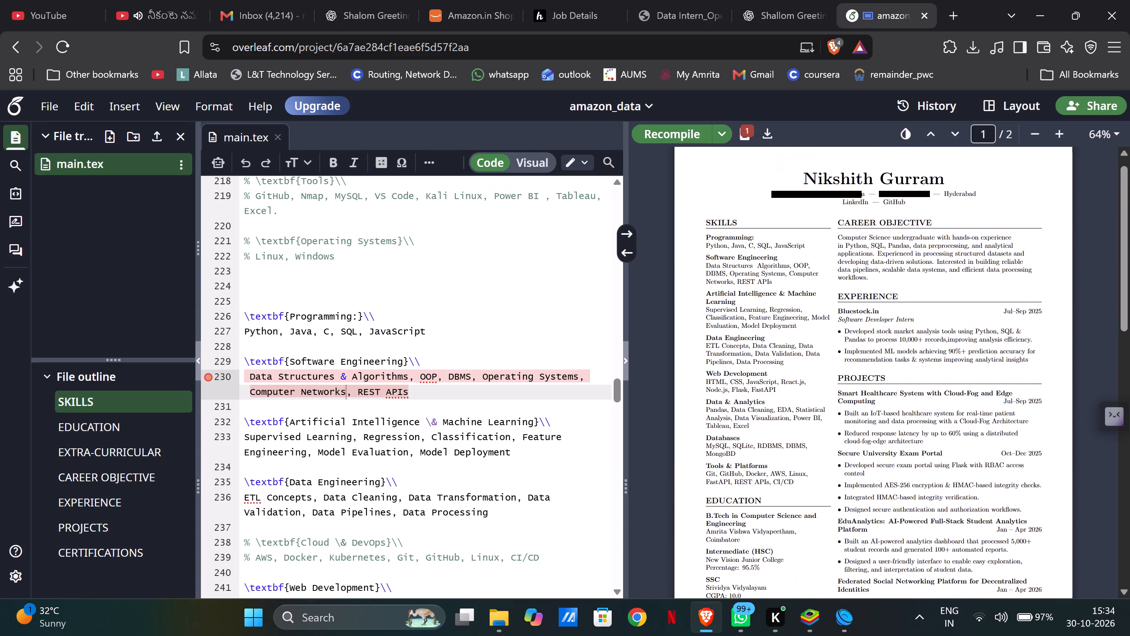
{"action": "scroll", "coordinate": [898, 385], "scroll_direction": "down", "scroll_amount": 1}
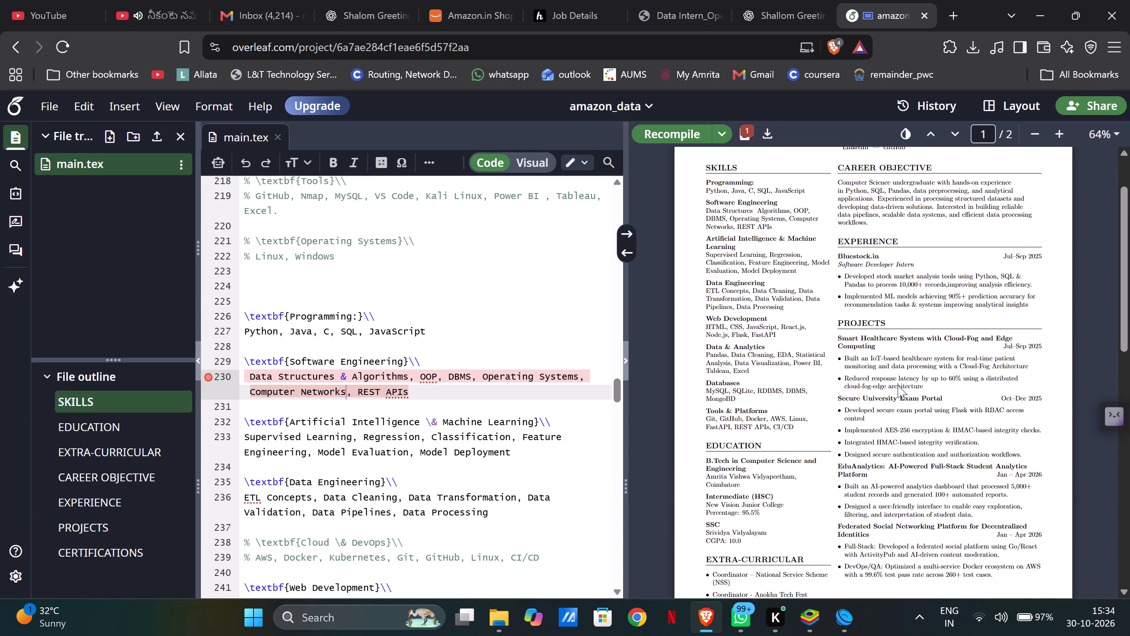
{"action": "scroll", "coordinate": [898, 385], "scroll_direction": "down", "scroll_amount": 1}
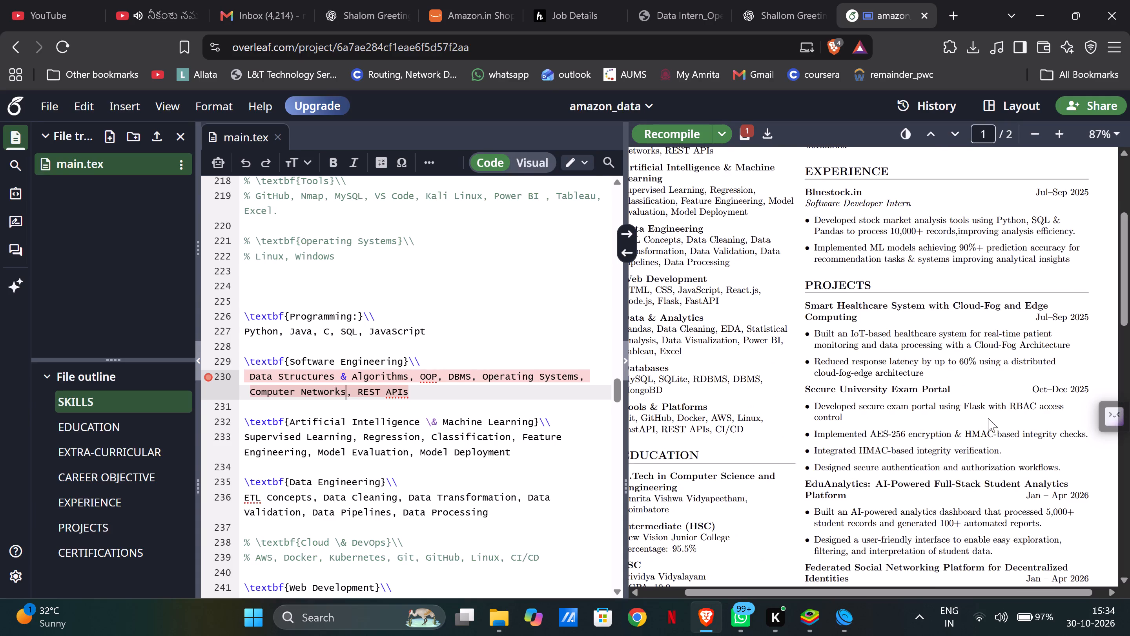
{"action": "scroll", "coordinate": [988, 418], "scroll_direction": "down", "scroll_amount": 1}
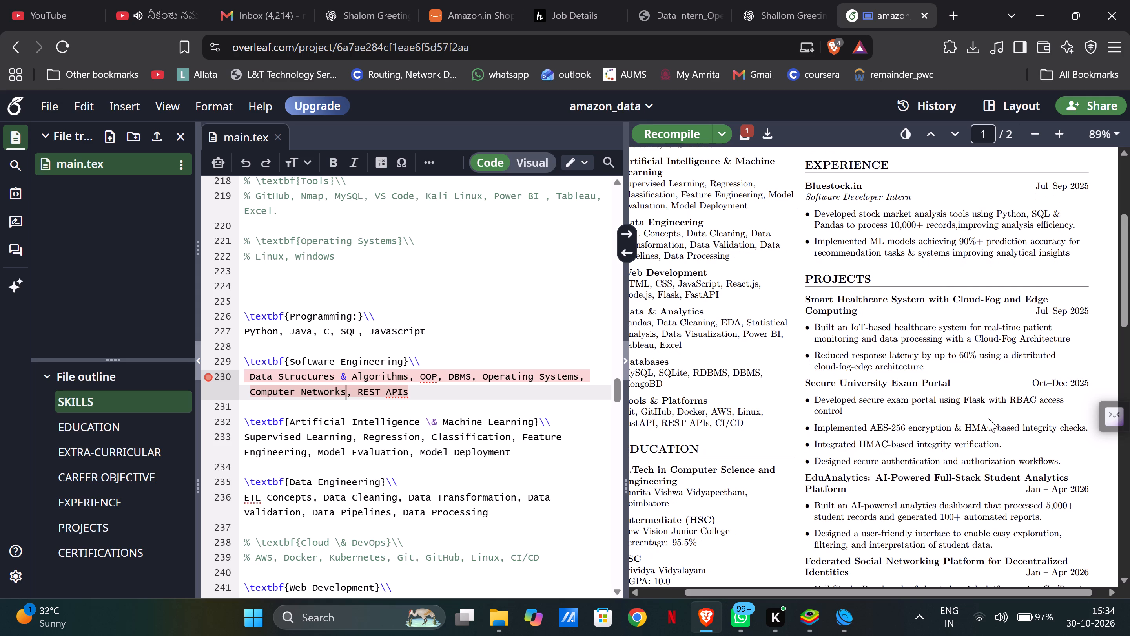
{"action": "scroll", "coordinate": [988, 418], "scroll_direction": "down", "scroll_amount": 1}
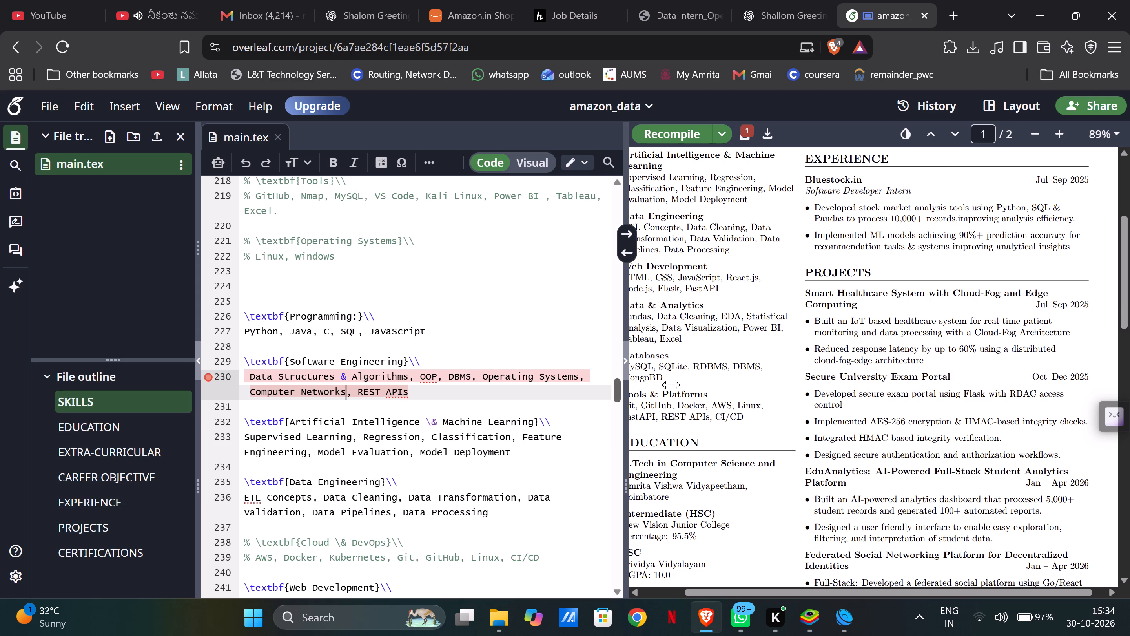
{"action": "scroll", "coordinate": [788, 377], "scroll_direction": "down", "scroll_amount": 2}
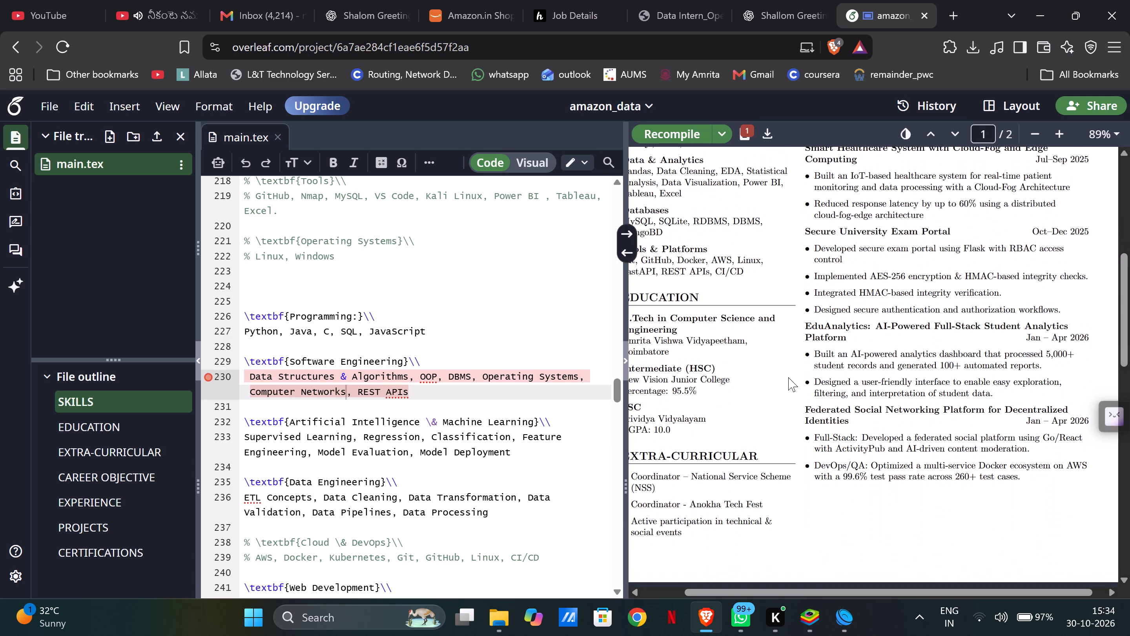
{"action": "scroll", "coordinate": [788, 377], "scroll_direction": "down", "scroll_amount": 1}
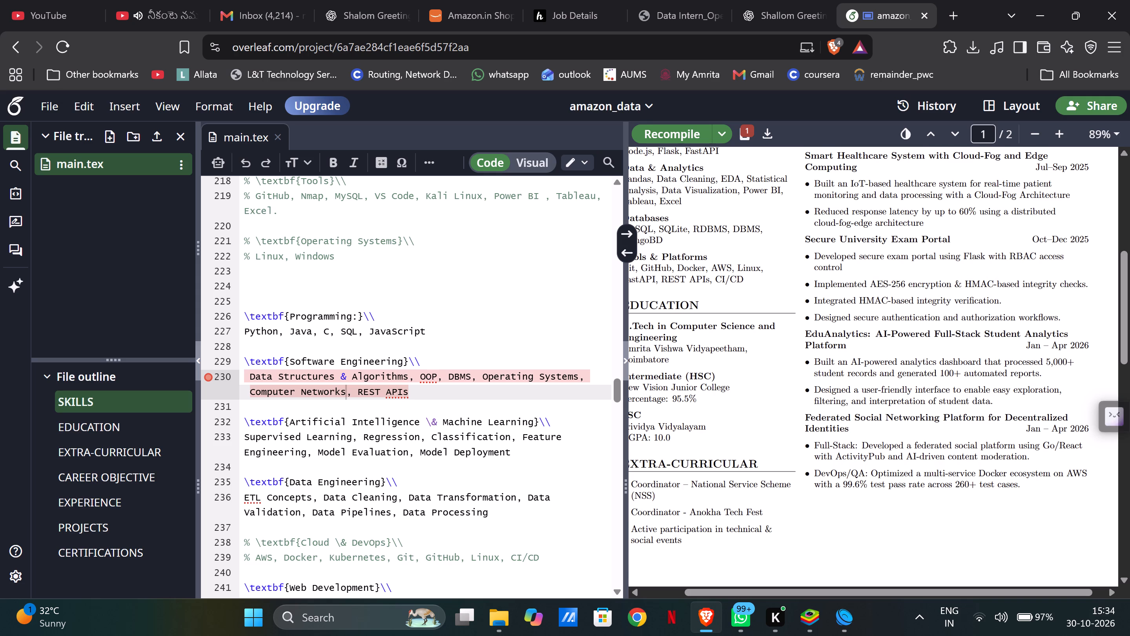
{"action": "scroll", "coordinate": [926, 216], "scroll_direction": "up", "scroll_amount": 1}
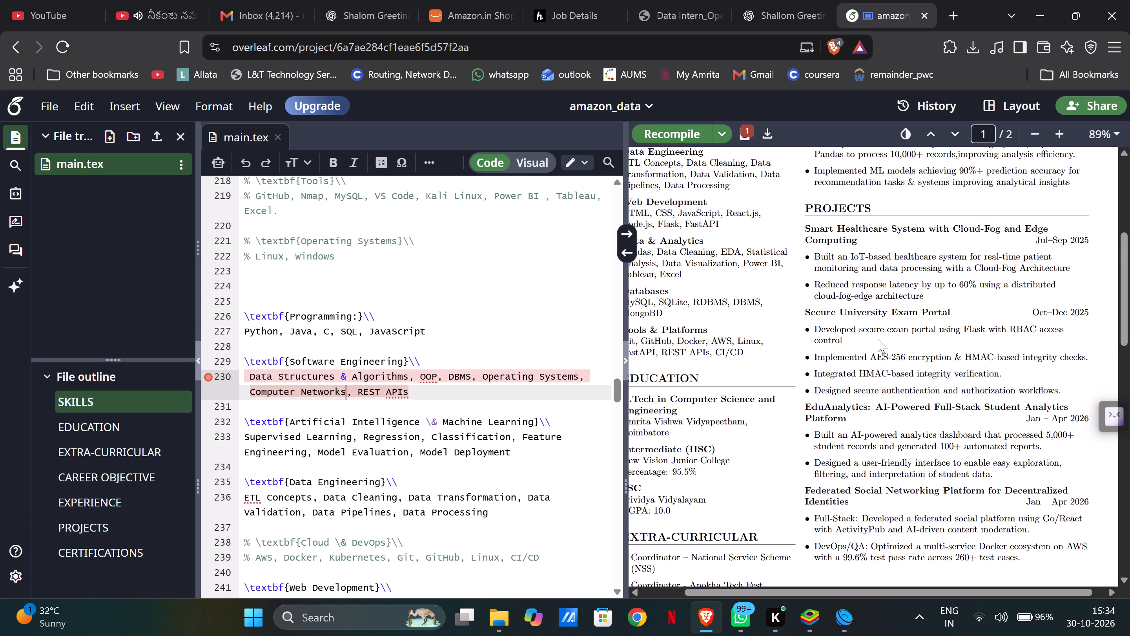
{"action": "left_click", "coordinate": [1008, 303]}
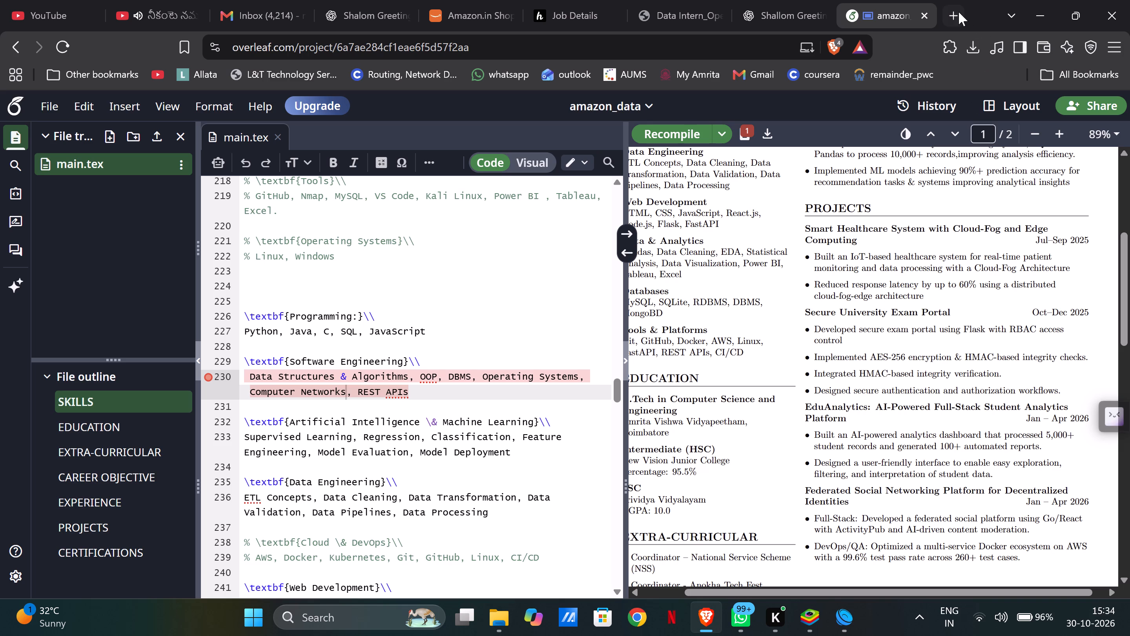
Open the JC_TM_resume project from the Overleaf project list in a second browser tab.
{"action": "left_click", "coordinate": [958, 14]}
{"action": "type", "text": "over"}
{"action": "key", "text": "Return"}
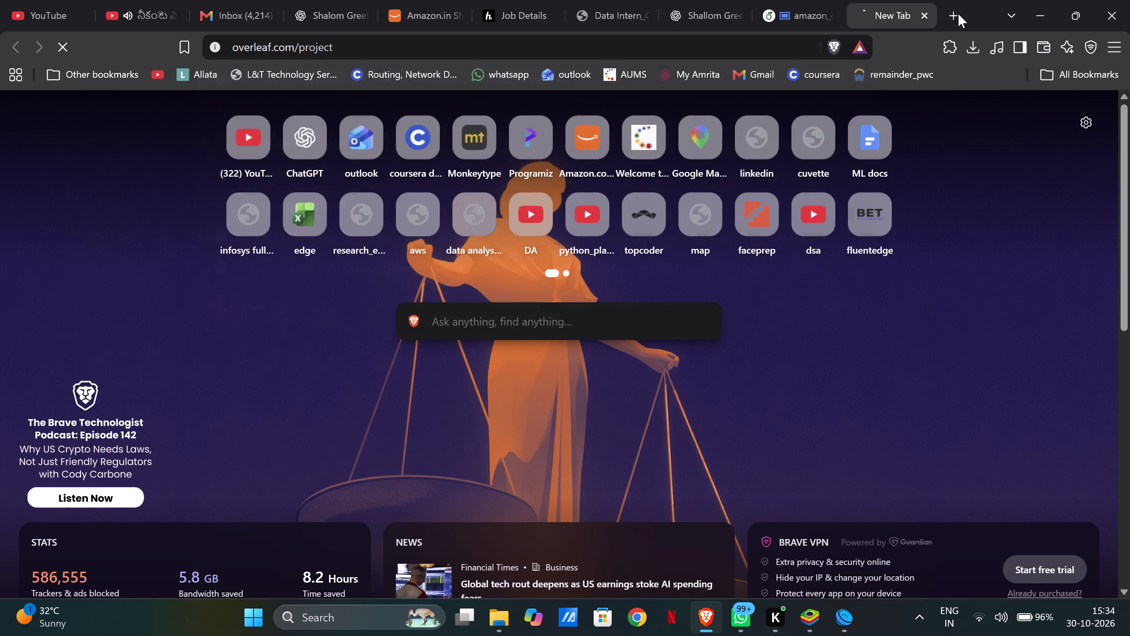
{"action": "left_click", "coordinate": [895, 48]}
{"action": "left_click", "coordinate": [802, 0]}
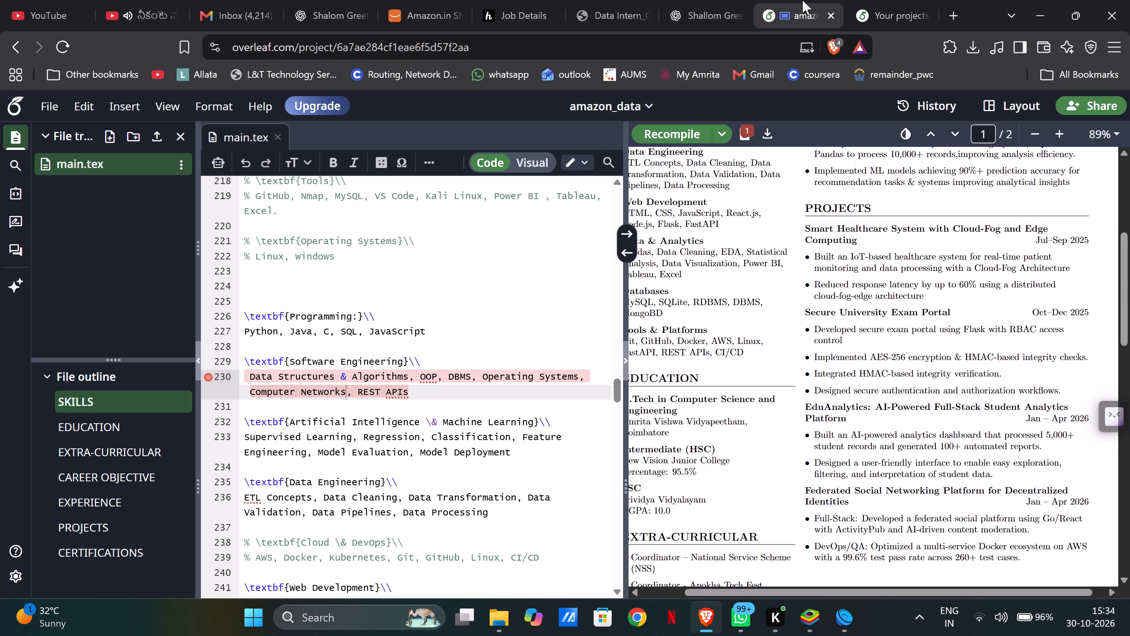
{"action": "scroll", "coordinate": [855, 359], "scroll_direction": "down", "scroll_amount": 1}
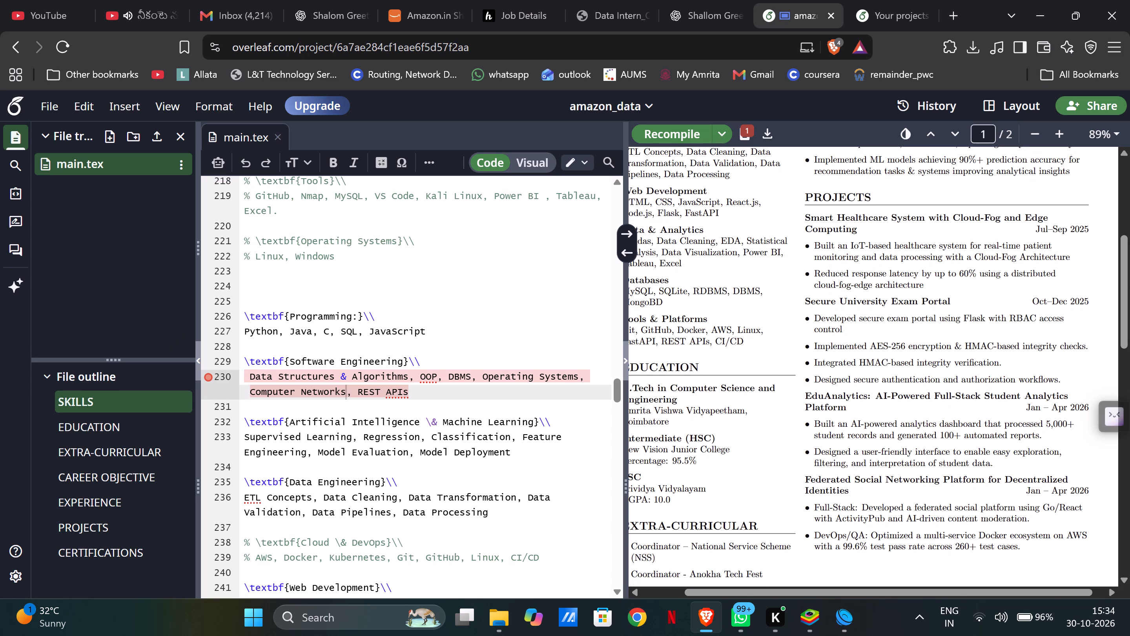
{"action": "scroll", "coordinate": [855, 359], "scroll_direction": "down", "scroll_amount": 1}
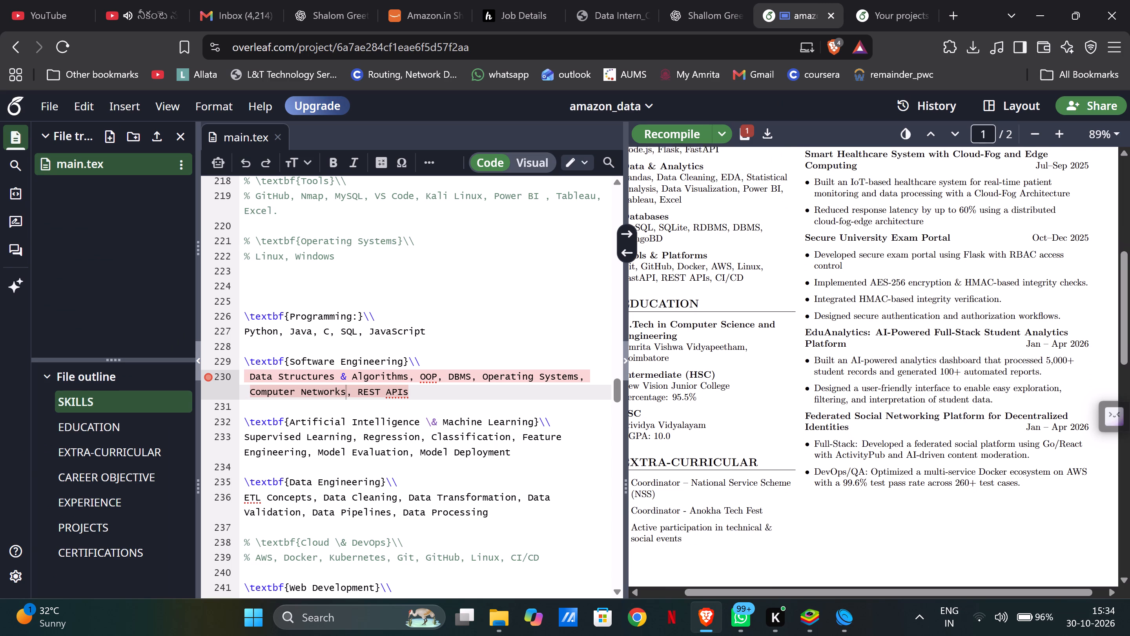
{"action": "scroll", "coordinate": [855, 359], "scroll_direction": "down", "scroll_amount": 1}
{"action": "scroll", "coordinate": [855, 359], "scroll_direction": "up", "scroll_amount": 1}
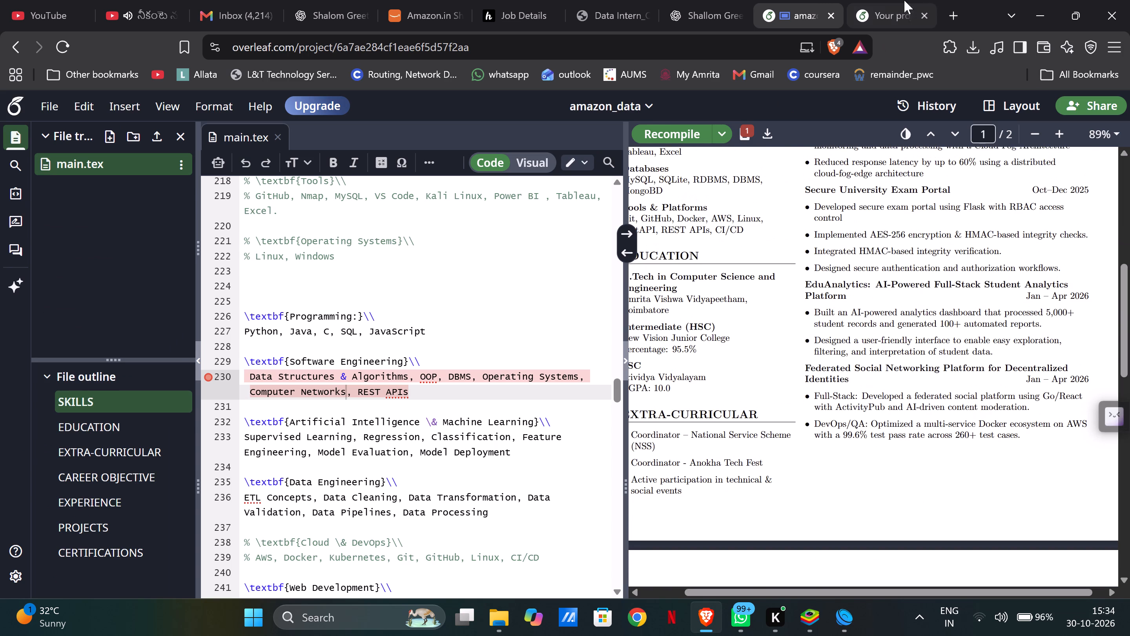
{"action": "left_click", "coordinate": [879, 4]}
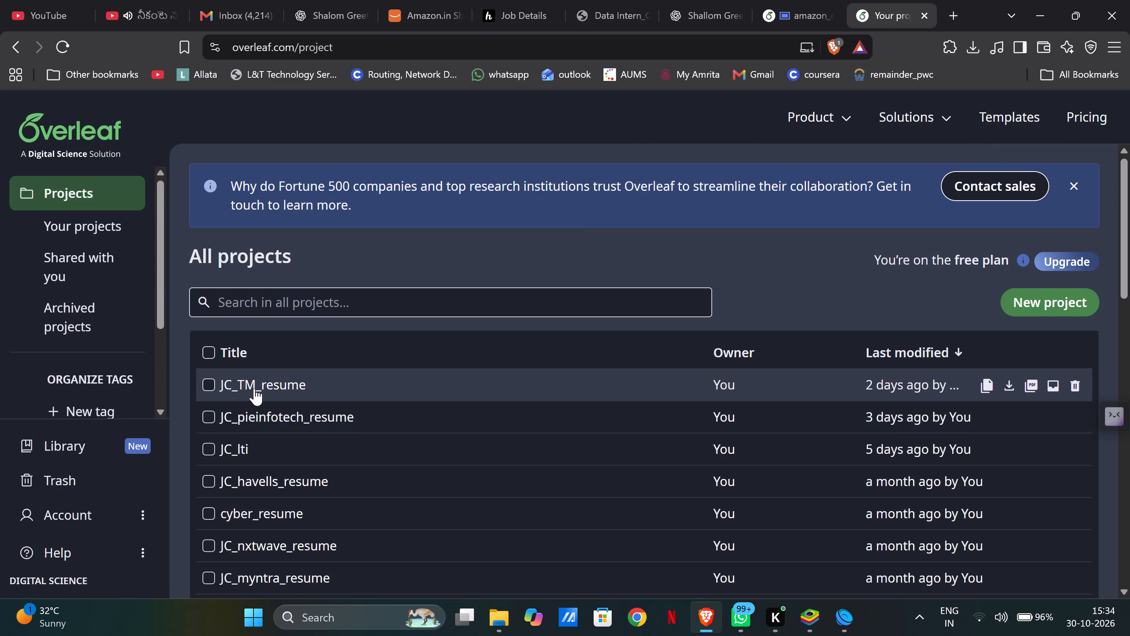
{"action": "left_click", "coordinate": [254, 388]}
{"action": "left_click", "coordinate": [787, 0]}
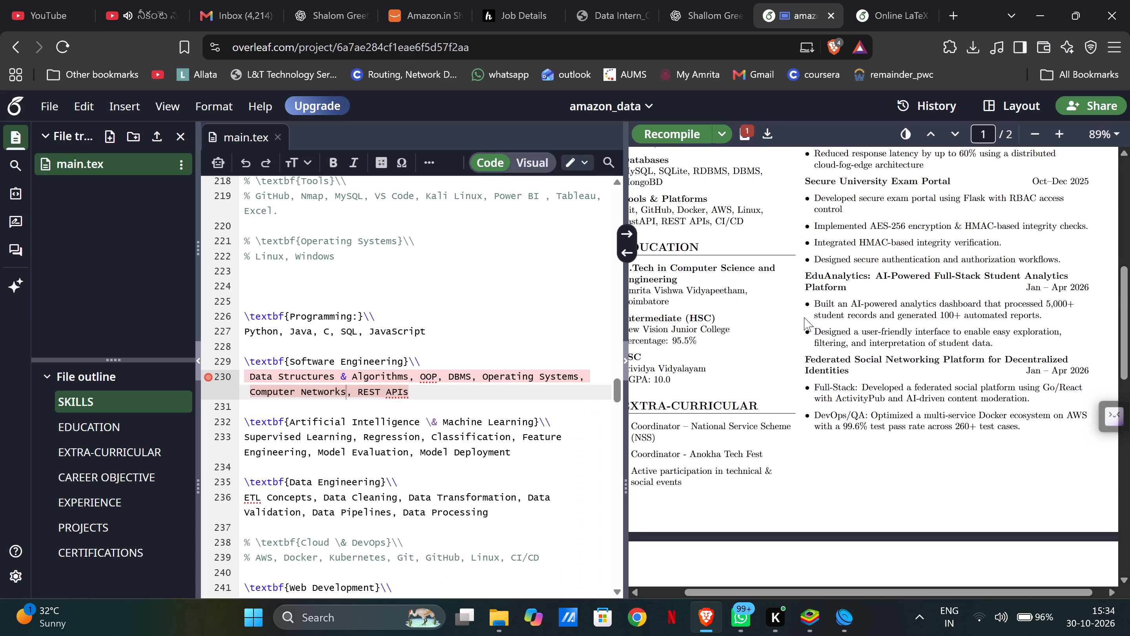
{"action": "scroll", "coordinate": [804, 317], "scroll_direction": "up", "scroll_amount": 1}
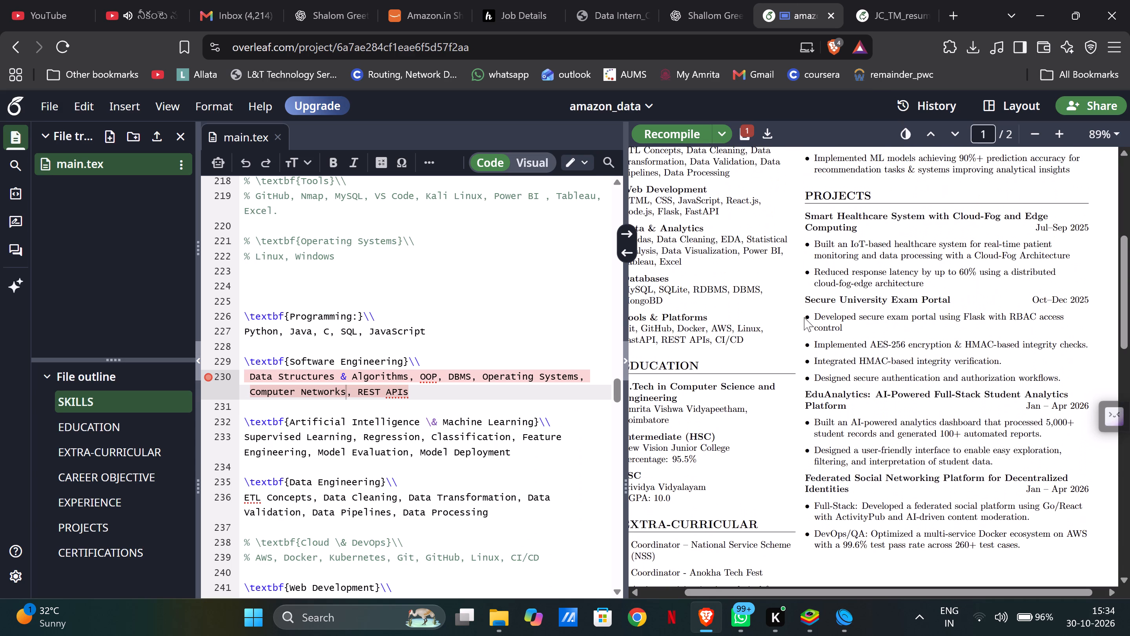
{"action": "scroll", "coordinate": [804, 317], "scroll_direction": "up", "scroll_amount": 1}
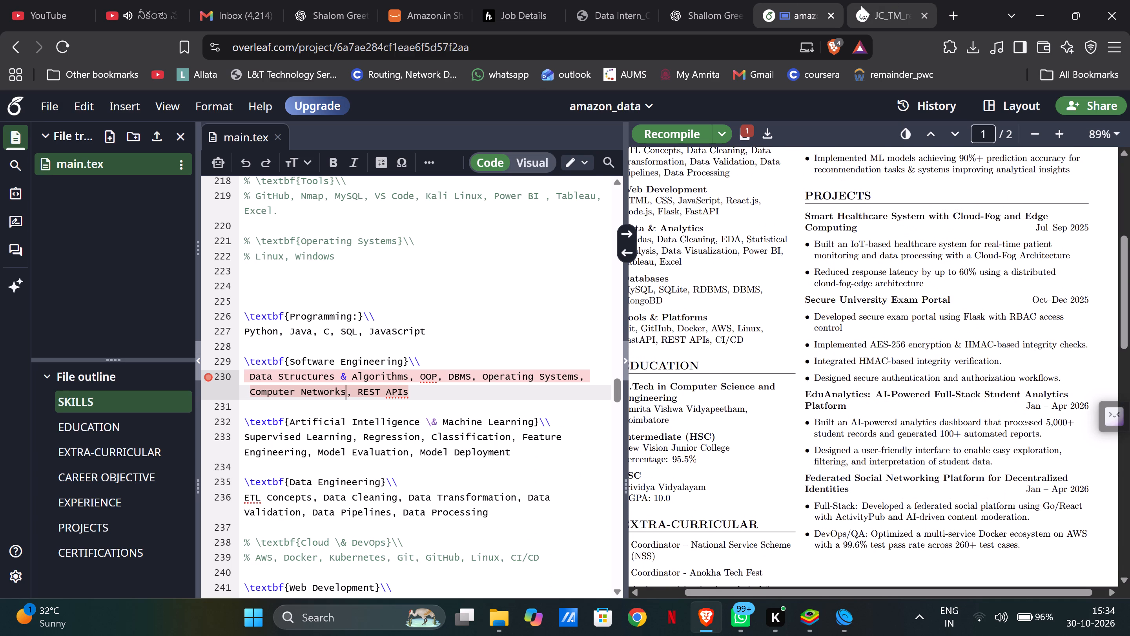
{"action": "left_click", "coordinate": [876, 2]}
Copy the EduAnalytics, FinSage and Federated Social Networking Platform project entries from JC_TM_resume's main.tex.
{"action": "scroll", "coordinate": [793, 391], "scroll_direction": "down", "scroll_amount": 1}
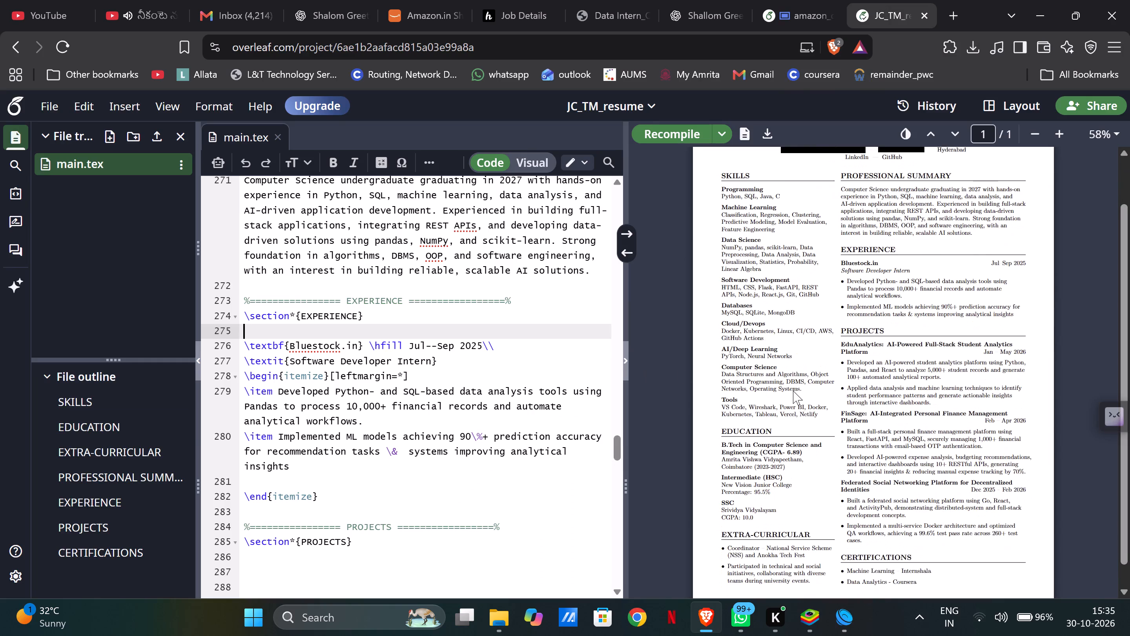
{"action": "scroll", "coordinate": [793, 391], "scroll_direction": "down", "scroll_amount": 1}
{"action": "scroll", "coordinate": [563, 388], "scroll_direction": "up", "scroll_amount": 4}
{"action": "scroll", "coordinate": [563, 388], "scroll_direction": "down", "scroll_amount": 7}
{"action": "scroll", "coordinate": [563, 388], "scroll_direction": "up", "scroll_amount": 2}
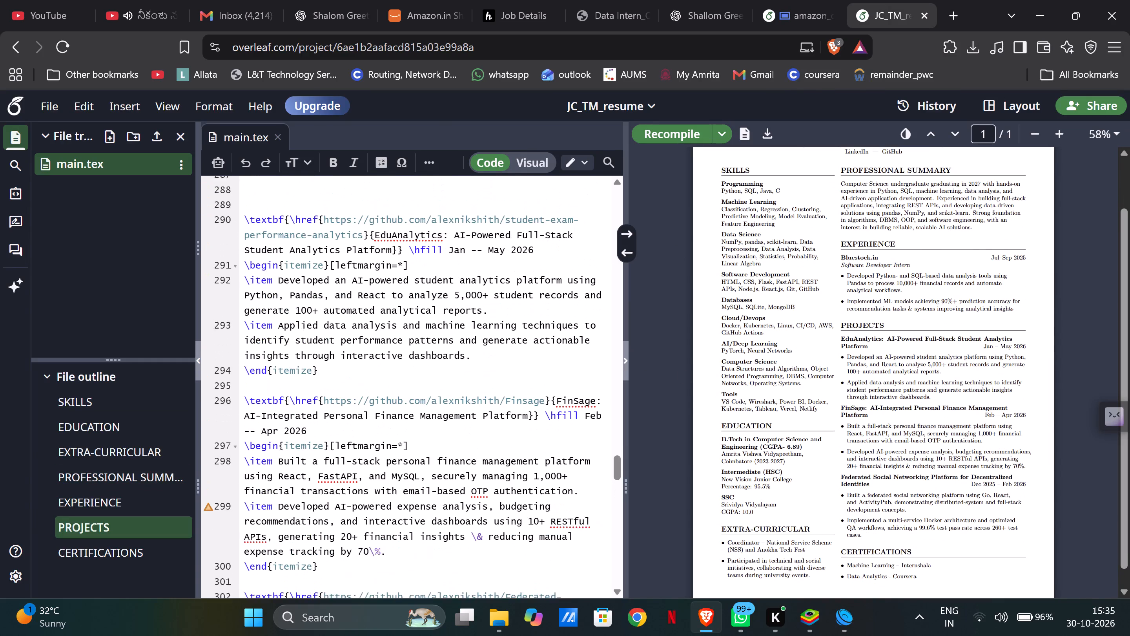
{"action": "scroll", "coordinate": [563, 388], "scroll_direction": "up", "scroll_amount": 2}
{"action": "left_click", "coordinate": [246, 234]}
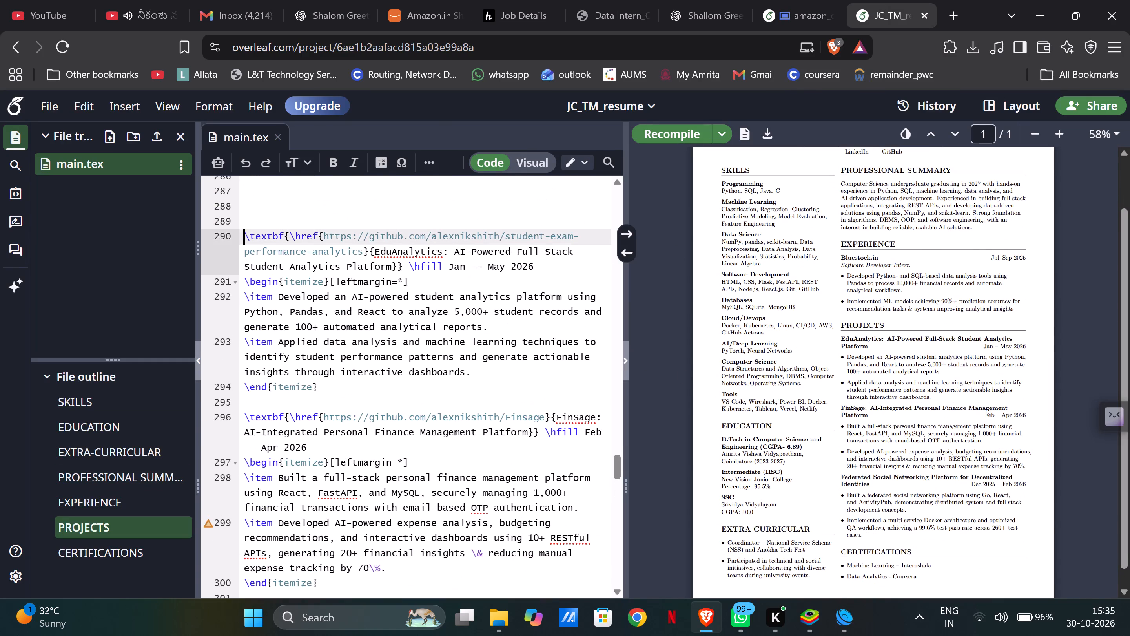
{"action": "key", "text": "shift+Down"}
{"action": "key", "text": "shift+Down"}
{"action": "key", "text": "shift+Down"}
{"action": "key", "text": "shift+Down"}
{"action": "key", "text": "shift+Down"}
{"action": "key", "text": "shift+Down"}
{"action": "key", "text": "shift+Down"}
{"action": "key", "text": "shift+Down"}
{"action": "key", "text": "shift+Down"}
{"action": "key", "text": "shift+Down"}
{"action": "key", "text": "shift+Down"}
{"action": "key", "text": "shift+Down"}
{"action": "key", "text": "shift+Down"}
{"action": "key", "text": "shift+Down"}
{"action": "key", "text": "shift+Down"}
{"action": "key", "text": "shift+Down"}
{"action": "key", "text": "shift+Down"}
{"action": "key", "text": "shift+Down"}
{"action": "key", "text": "shift+Down"}
{"action": "key", "text": "shift+Down"}
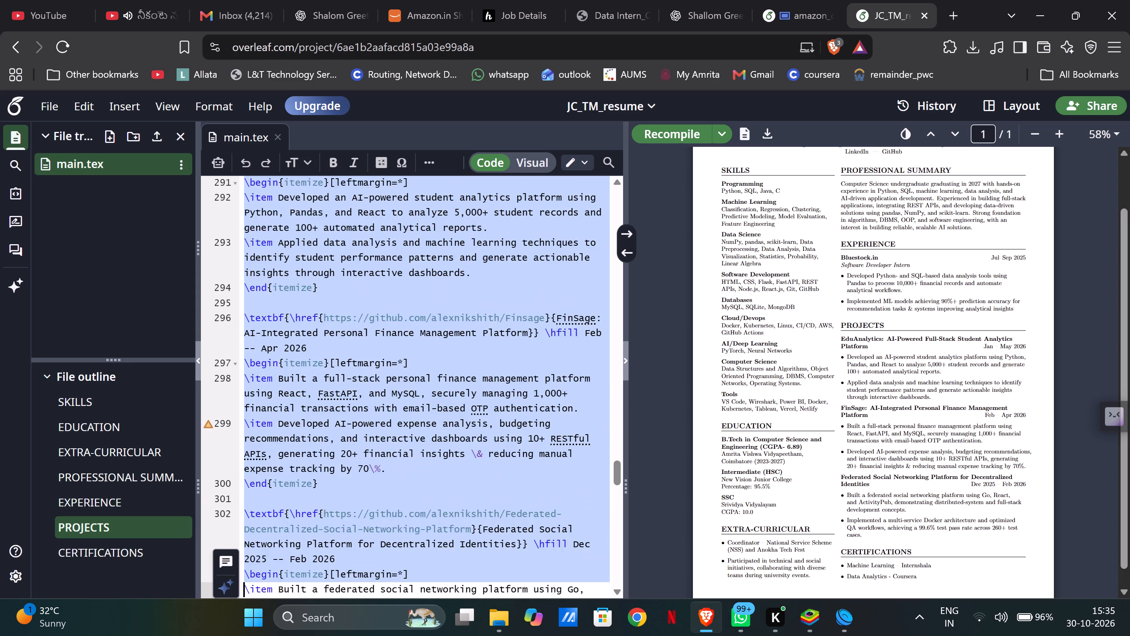
{"action": "key", "text": "shift+Down"}
{"action": "key", "text": "shift+Down"}
{"action": "key", "text": "shift+Down"}
{"action": "key", "text": "shift+Down"}
{"action": "key", "text": "shift+Down"}
{"action": "key", "text": "shift+Down"}
{"action": "key", "text": "shift+Down"}
{"action": "key", "text": "shift+Down"}
{"action": "key", "text": "shift+Up"}
{"action": "key", "text": "shift+Up"}
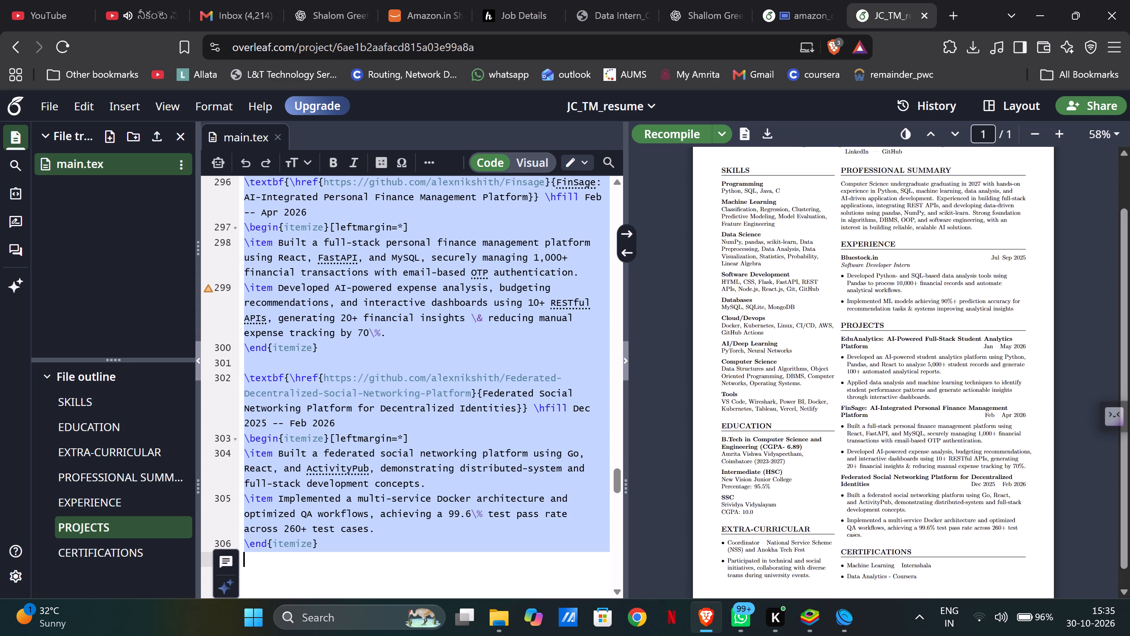
{"action": "key", "text": "ctrl+c"}
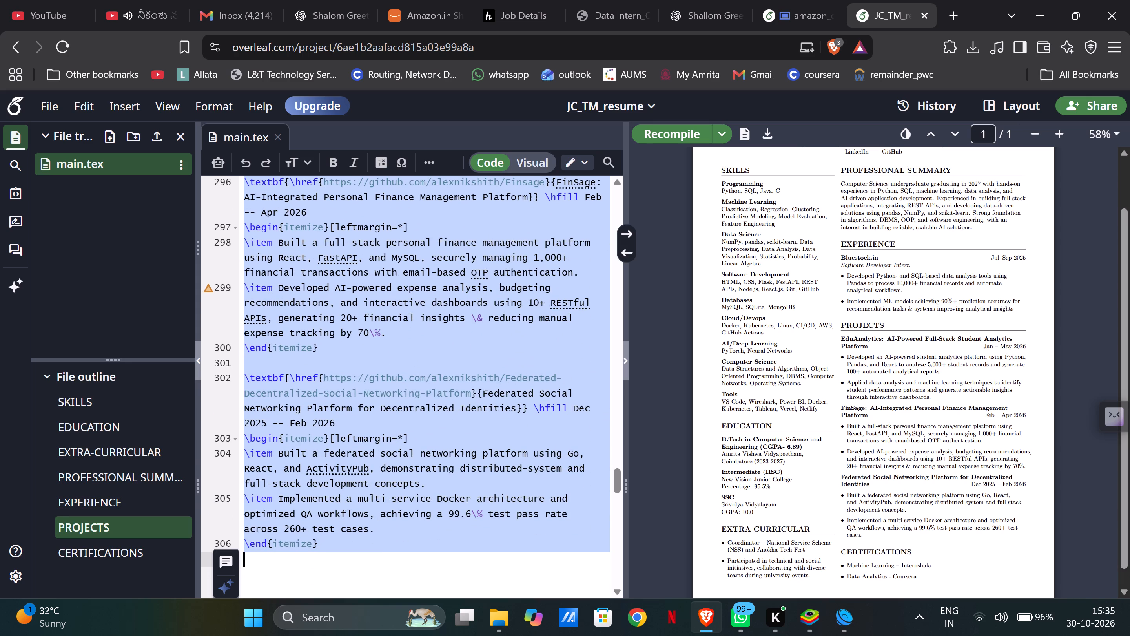
{"action": "left_click", "coordinate": [361, 332]}
In amazon_data's main.tex, comment out all project entries from Smart Healthcare System through Federated Social Networking Platform, leaving the PROJECTS heading active.
{"action": "left_click", "coordinate": [783, 0]}
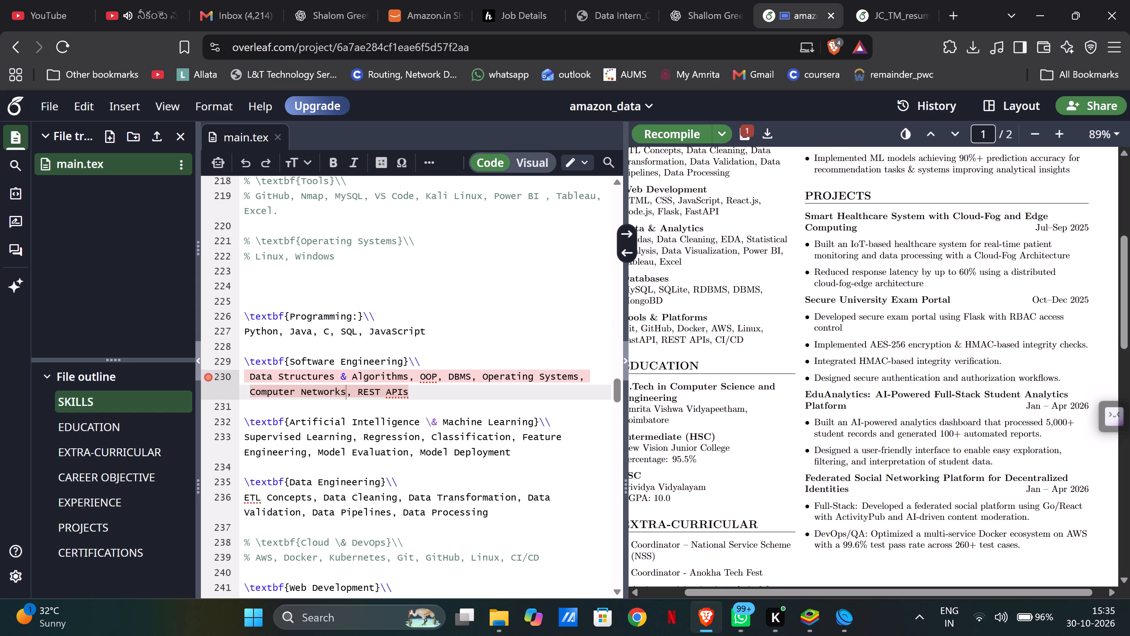
{"action": "scroll", "coordinate": [325, 321], "scroll_direction": "down", "scroll_amount": 9}
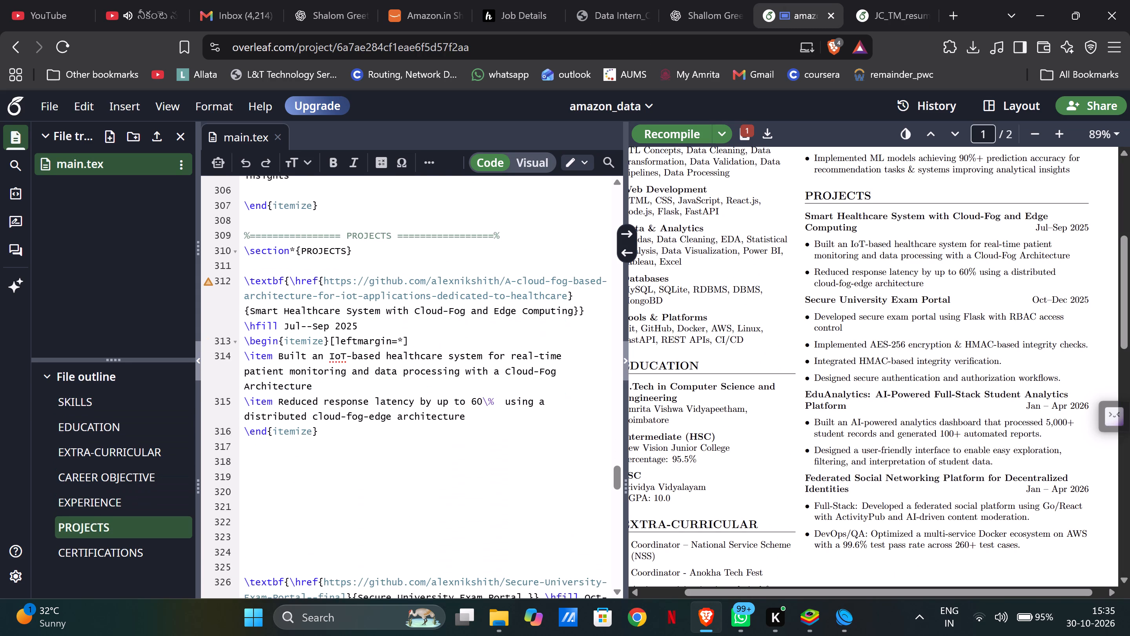
{"action": "left_click", "coordinate": [245, 278]}
{"action": "key", "text": "shift+Down"}
{"action": "key", "text": "shift+Down"}
{"action": "key", "text": "shift+Down"}
{"action": "key", "text": "shift+Down"}
{"action": "key", "text": "shift+Down"}
{"action": "key", "text": "shift+Down"}
{"action": "key", "text": "shift+Down"}
{"action": "key", "text": "shift+Down"}
{"action": "key", "text": "shift+Down"}
{"action": "key", "text": "shift+Down"}
{"action": "key", "text": "shift+Down"}
{"action": "key", "text": "shift+Down"}
{"action": "key", "text": "shift+Down"}
{"action": "key", "text": "shift+Down"}
{"action": "key", "text": "shift+Down"}
{"action": "key", "text": "shift+Down"}
{"action": "key", "text": "shift+Down"}
{"action": "key", "text": "shift+Down"}
{"action": "key", "text": "shift+Down"}
{"action": "key", "text": "shift+Down"}
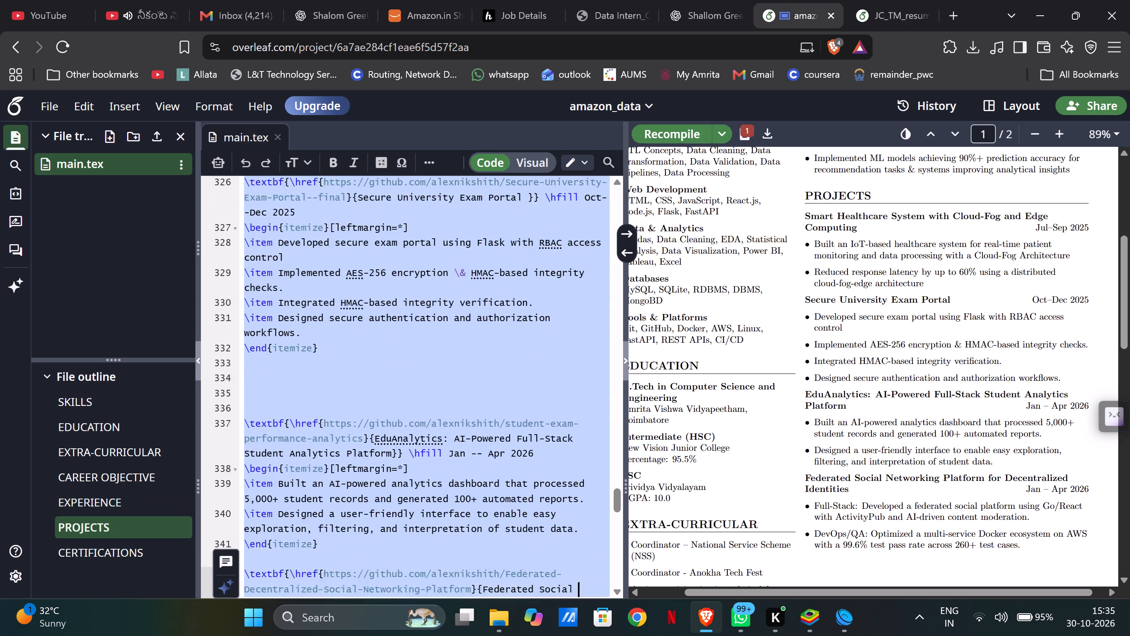
{"action": "key", "text": "shift+Up"}
{"action": "key", "text": "shift+Up"}
{"action": "key", "text": "shift+Up"}
{"action": "key", "text": "shift+Up"}
{"action": "key", "text": "shift+Up"}
{"action": "key", "text": "shift+Up"}
{"action": "key", "text": "shift+Up"}
{"action": "key", "text": "shift+Up"}
{"action": "key", "text": "shift+Up"}
{"action": "key", "text": "shift+Up"}
{"action": "key", "text": "shift+Up"}
{"action": "key", "text": "shift+Up"}
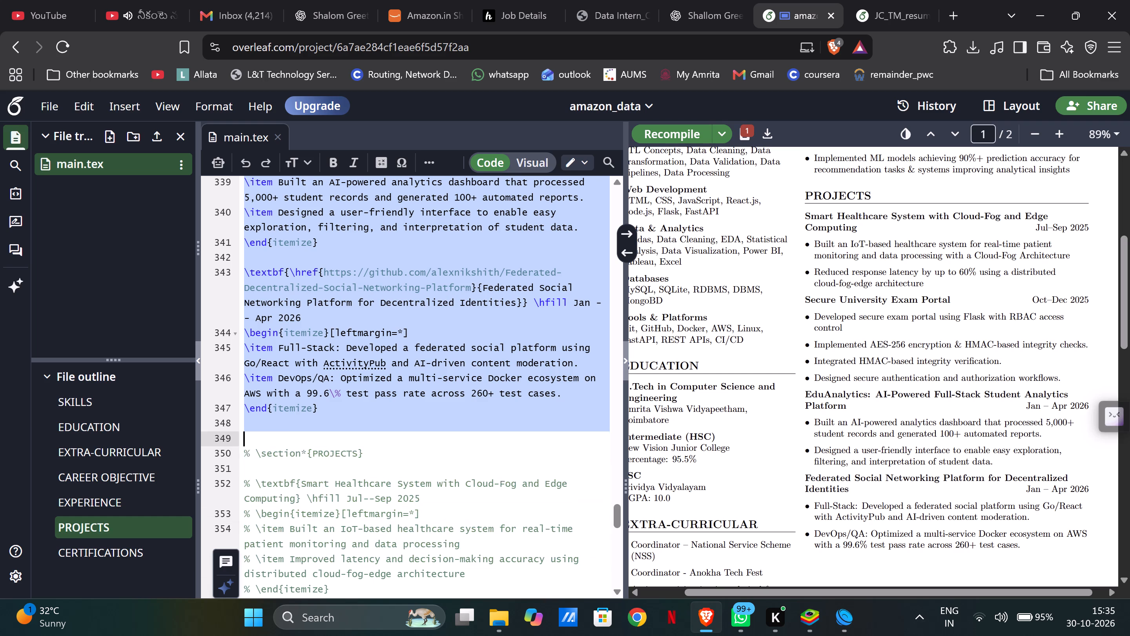
{"action": "key", "text": "shift+Down"}
{"action": "key", "text": "shift+Down"}
{"action": "key", "text": "shift+Down"}
{"action": "key", "text": "shift+Down"}
{"action": "key", "text": "shift+Down"}
{"action": "key", "text": "shift+Down"}
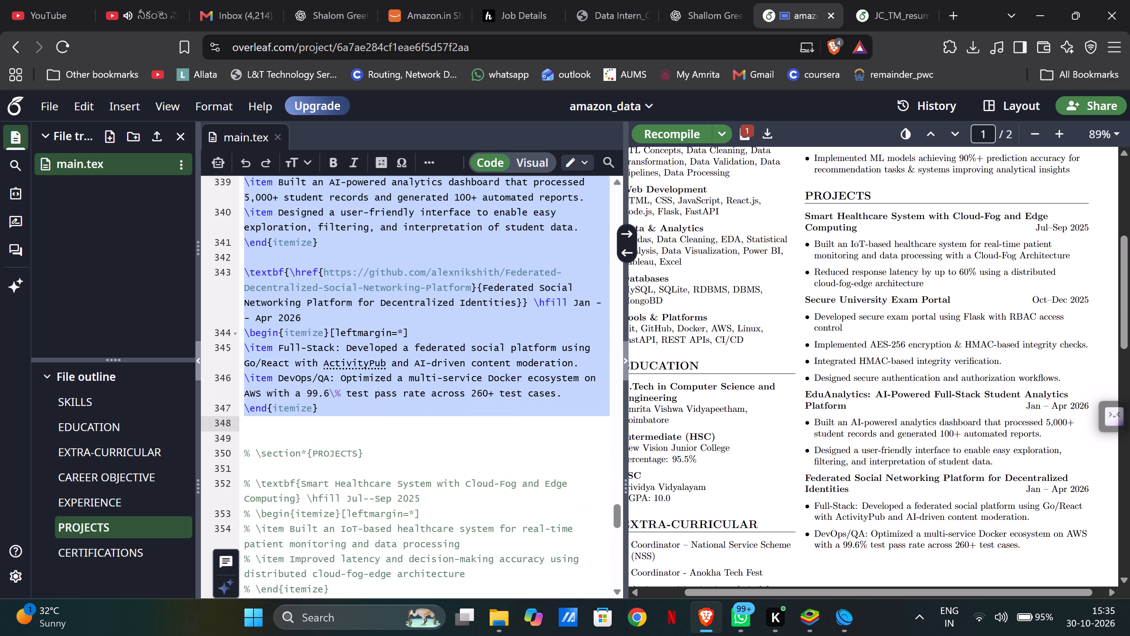
{"action": "key", "text": "ctrl+slash"}
Paste the three copied project entries directly below the commented-out projects and recompile the resume.
{"action": "key", "text": "Right"}
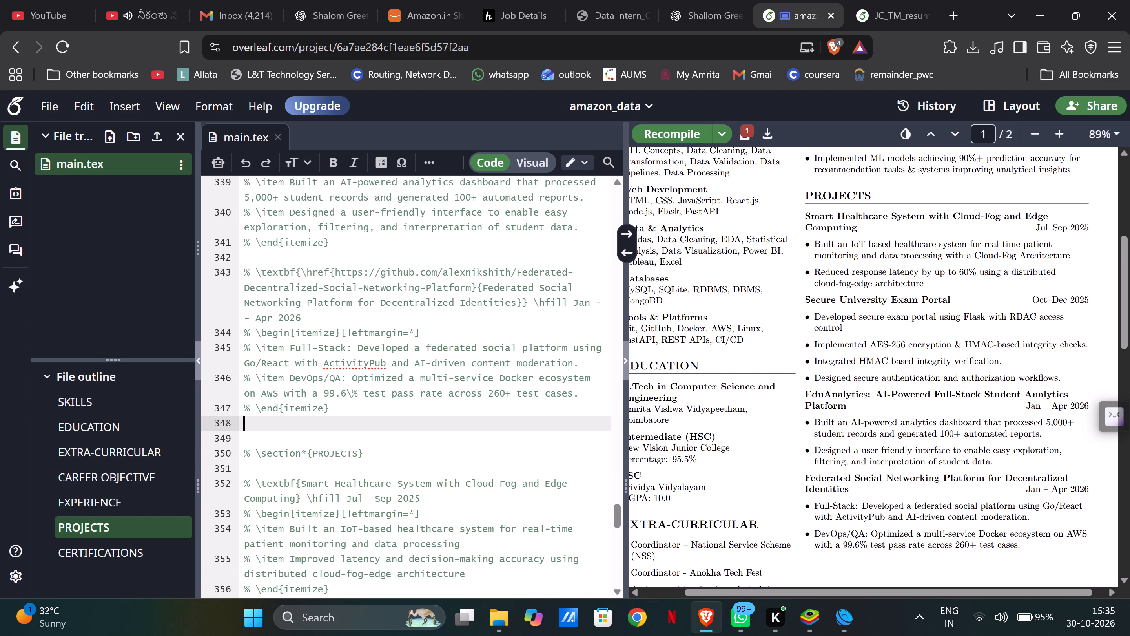
{"action": "key", "text": "ctrl+v"}
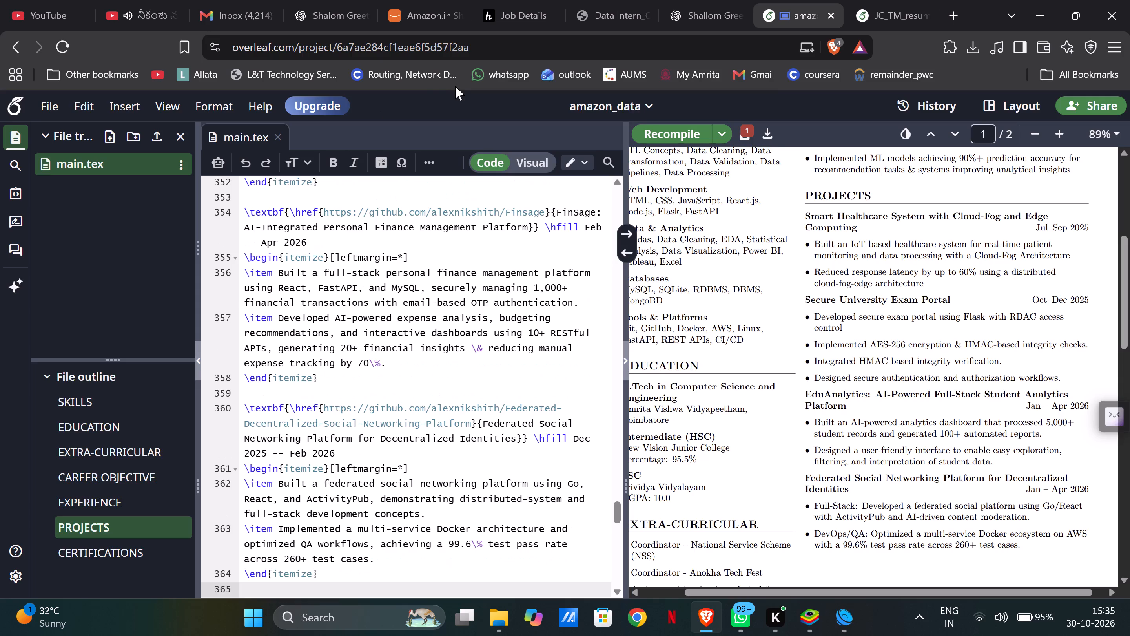
{"action": "left_click", "coordinate": [677, 128]}
{"action": "left_click", "coordinate": [908, 42]}
{"action": "scroll", "coordinate": [874, 299], "scroll_direction": "down", "scroll_amount": 1}
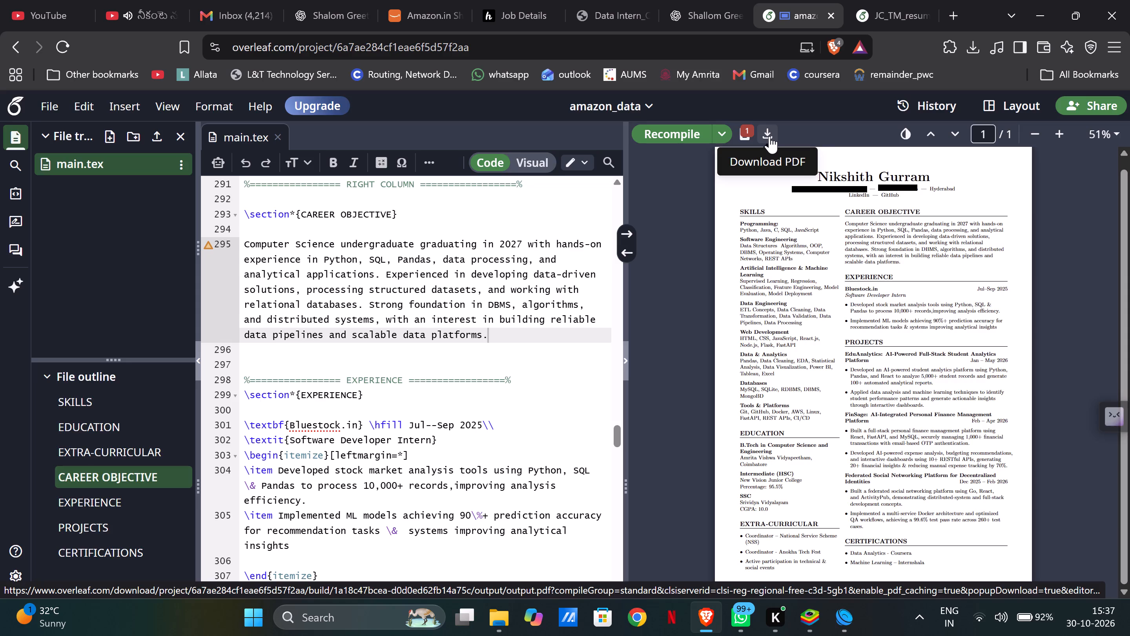
Copy the entire LaTeX source of amazon_data's main.tex.
{"action": "left_click", "coordinate": [505, 227]}
{"action": "key", "text": "ctrl+a"}
{"action": "key", "text": "ctrl+c"}
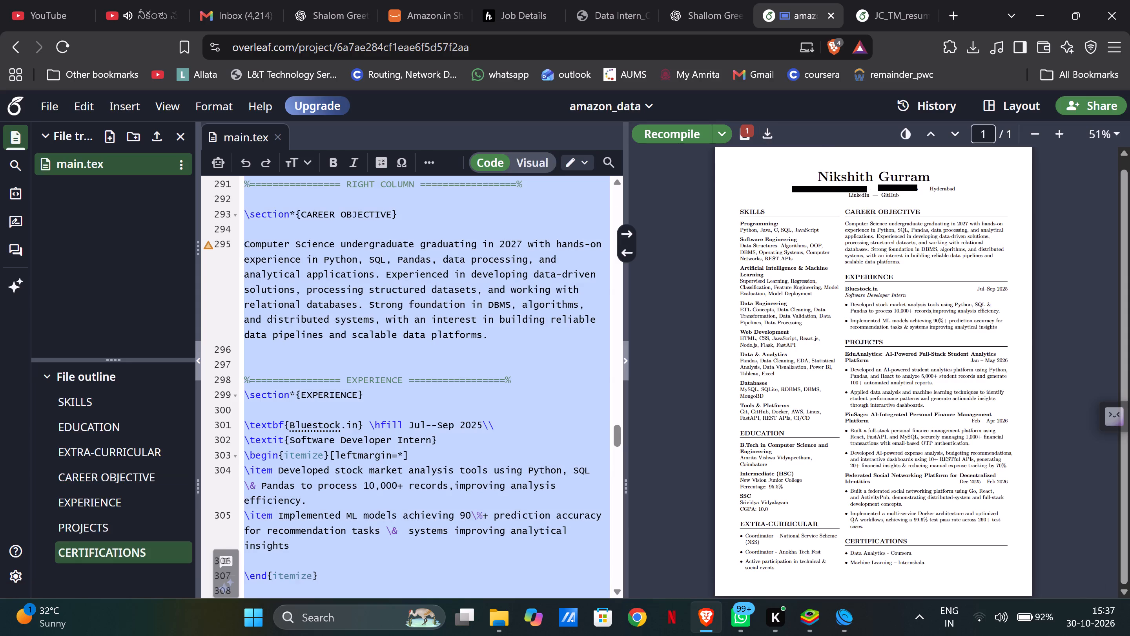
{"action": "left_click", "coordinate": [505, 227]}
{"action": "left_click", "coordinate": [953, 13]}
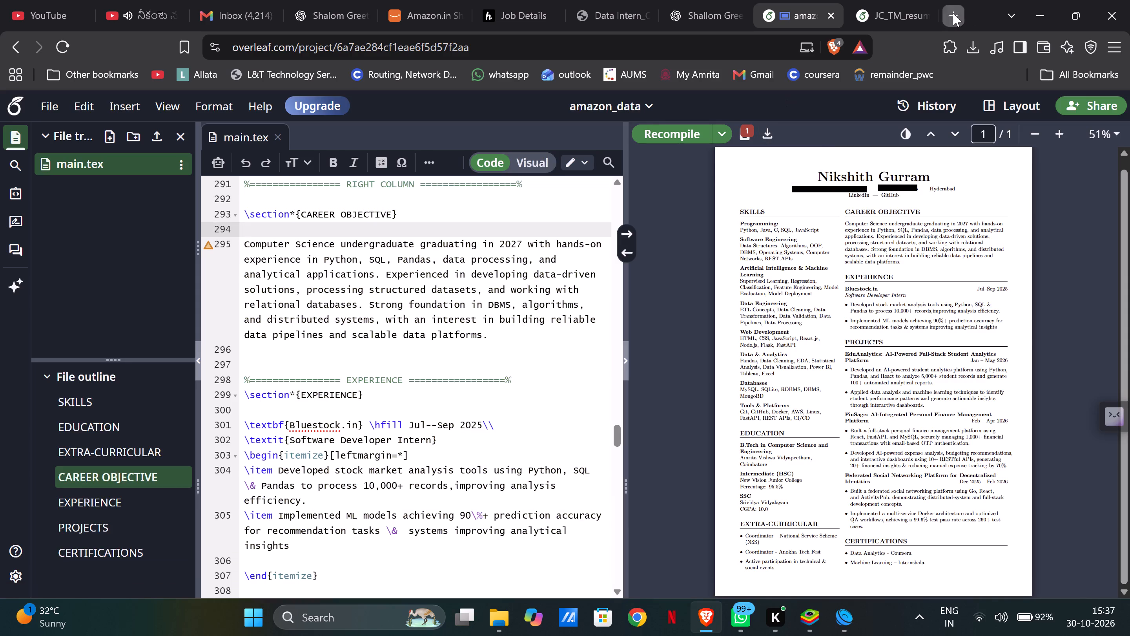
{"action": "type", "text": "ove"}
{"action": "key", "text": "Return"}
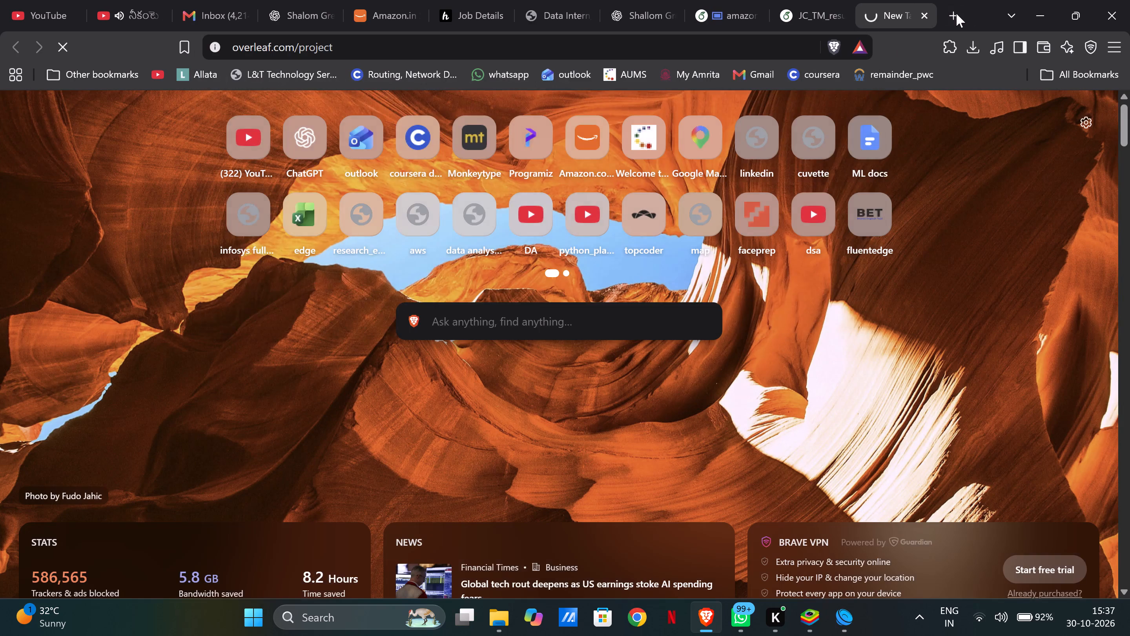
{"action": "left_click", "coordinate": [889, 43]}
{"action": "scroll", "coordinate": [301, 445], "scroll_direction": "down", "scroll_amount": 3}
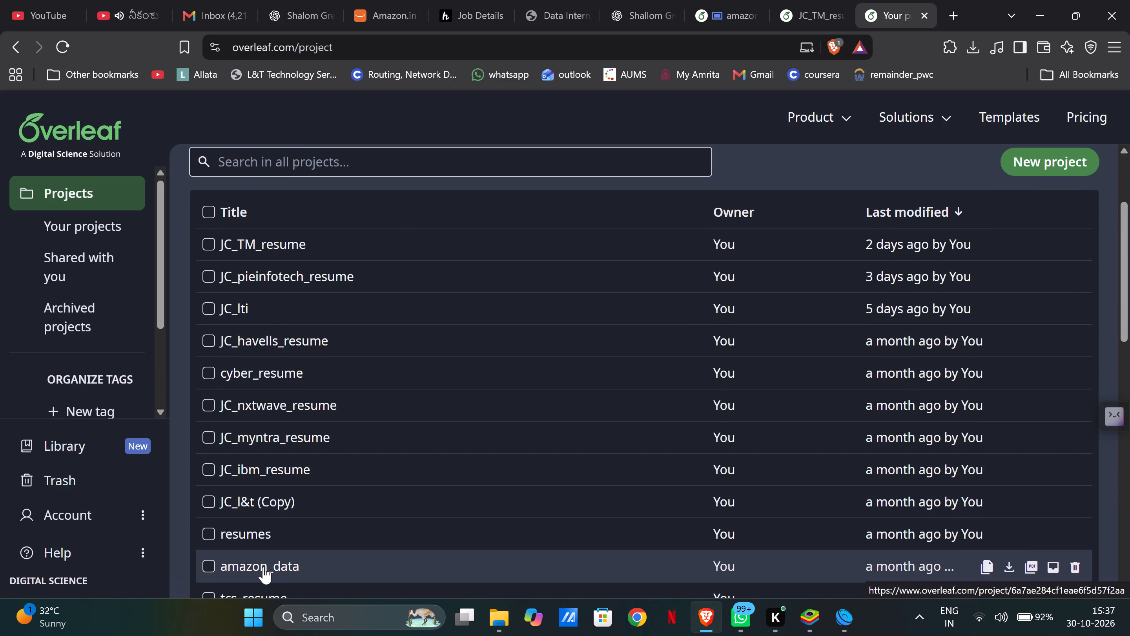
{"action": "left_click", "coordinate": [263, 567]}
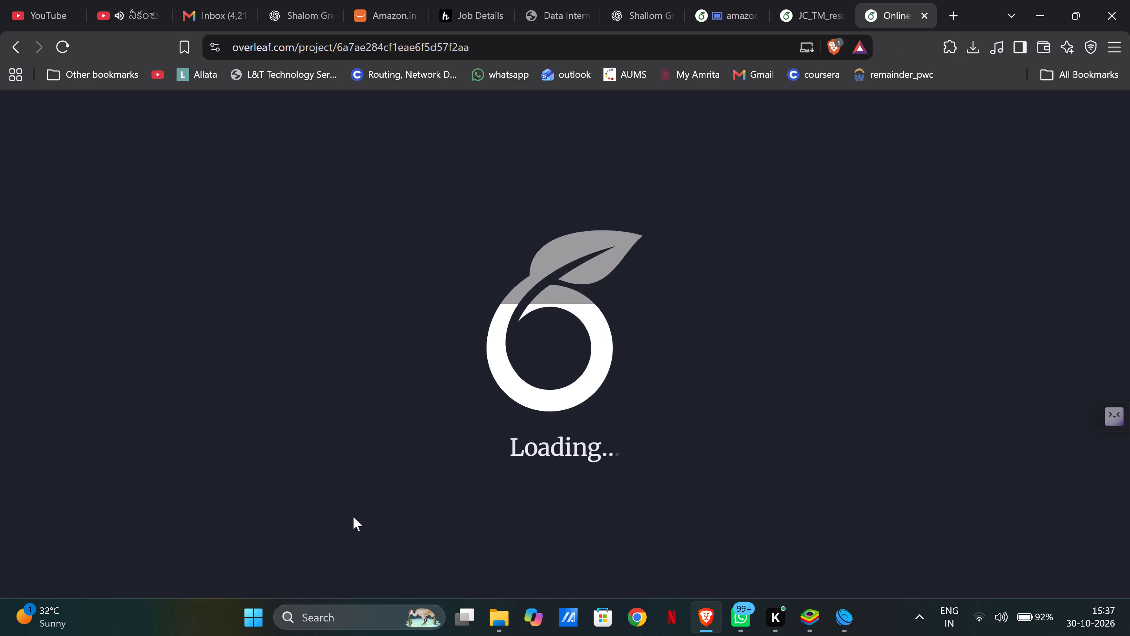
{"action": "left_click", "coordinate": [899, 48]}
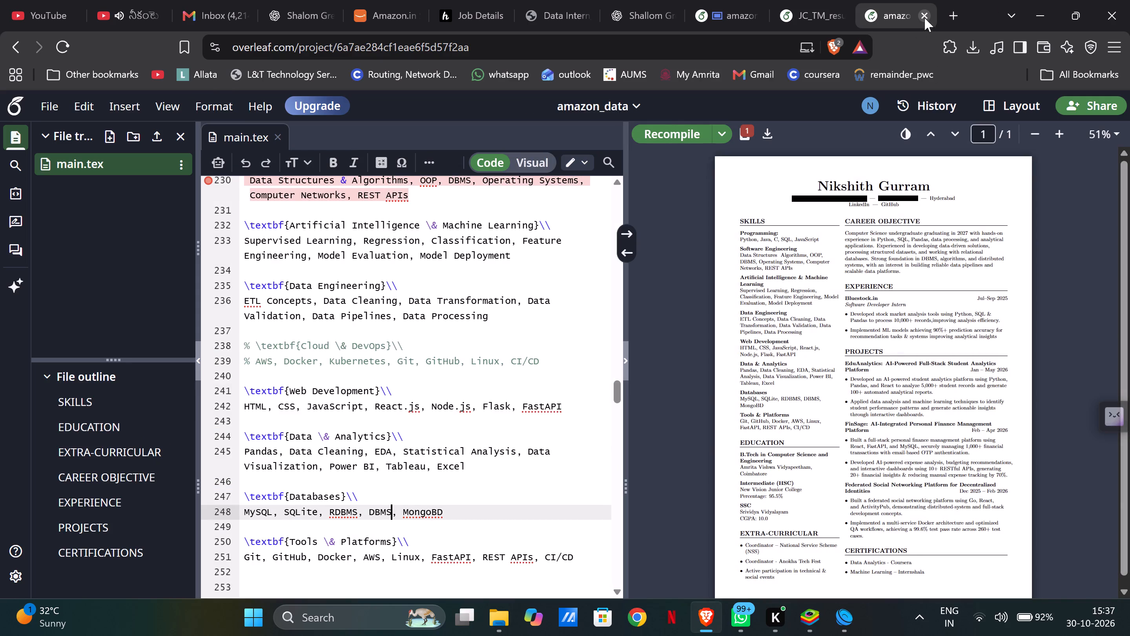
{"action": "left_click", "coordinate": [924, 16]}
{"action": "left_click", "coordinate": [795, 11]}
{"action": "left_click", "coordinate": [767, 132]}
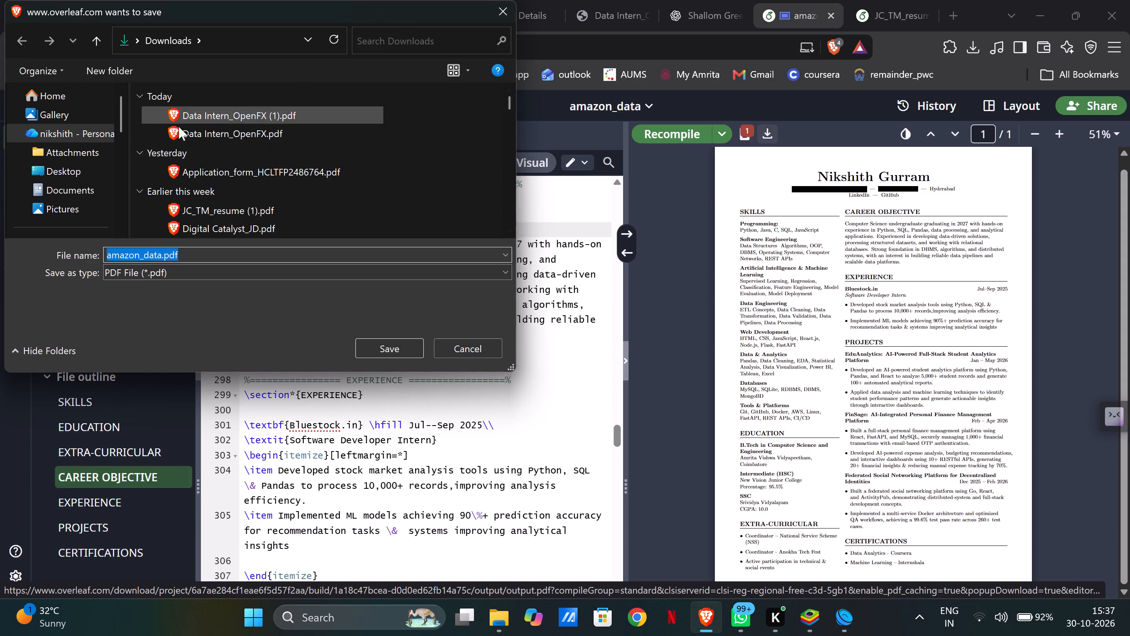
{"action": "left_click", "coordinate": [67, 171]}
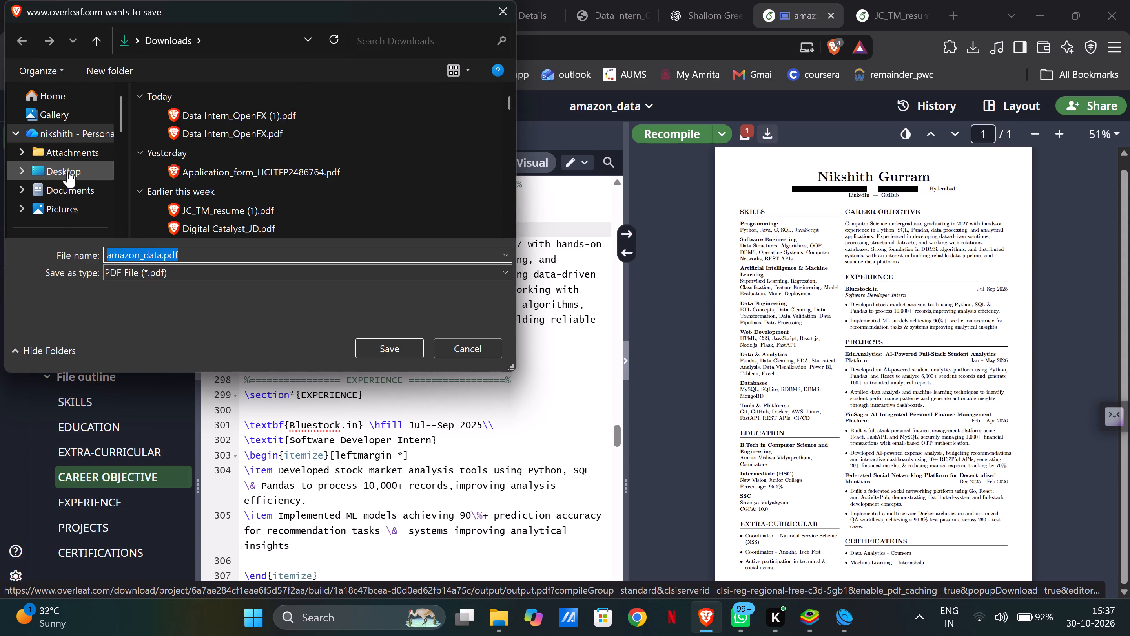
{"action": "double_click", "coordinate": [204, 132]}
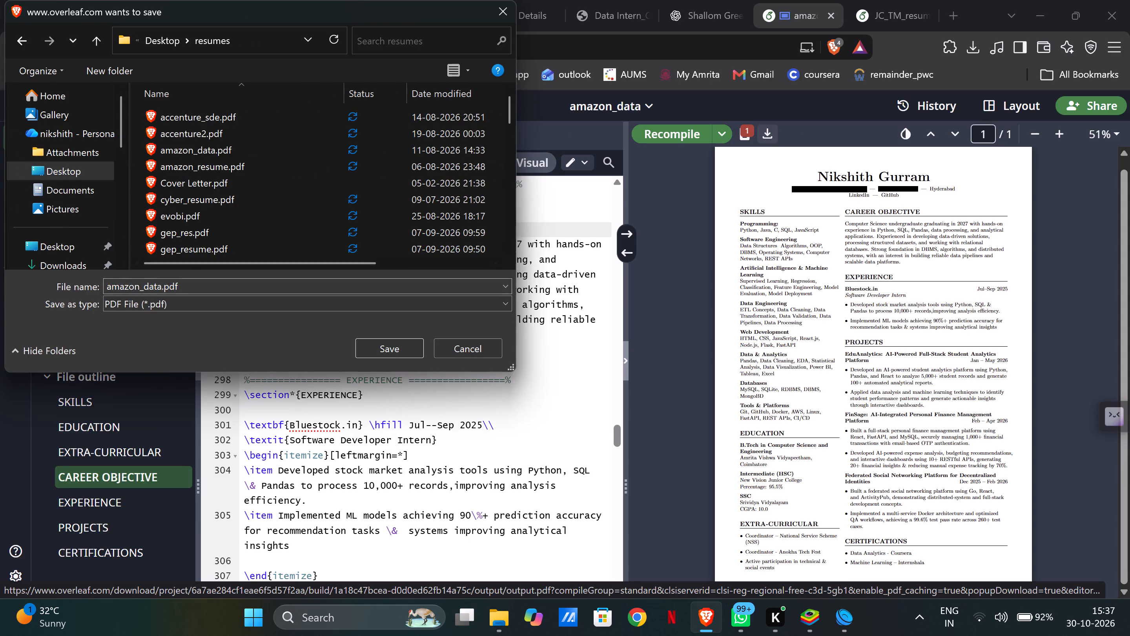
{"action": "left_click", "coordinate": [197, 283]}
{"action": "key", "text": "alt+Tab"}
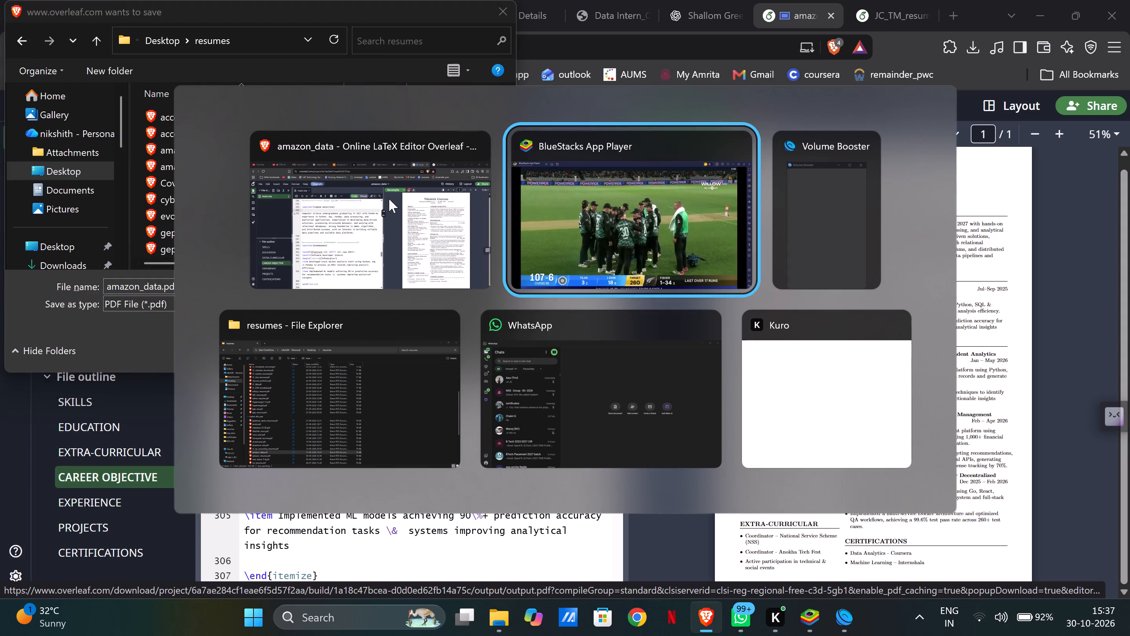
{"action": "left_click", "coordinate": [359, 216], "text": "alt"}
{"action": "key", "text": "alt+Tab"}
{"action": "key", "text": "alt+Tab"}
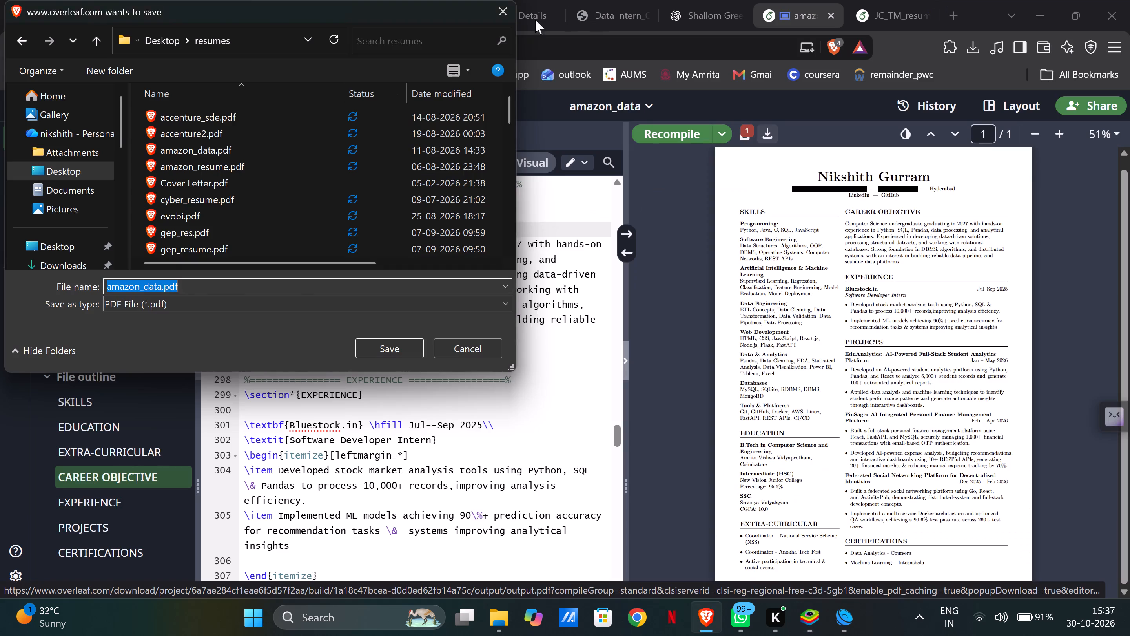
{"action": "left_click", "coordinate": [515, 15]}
Check the OpenFX job's role title, then download the amazon_data PDF to Desktop's resumes folder as JC_openfx_resume_data_engineer.
{"action": "left_click", "coordinate": [515, 15]}
{"action": "scroll", "coordinate": [436, 218], "scroll_direction": "up", "scroll_amount": 5}
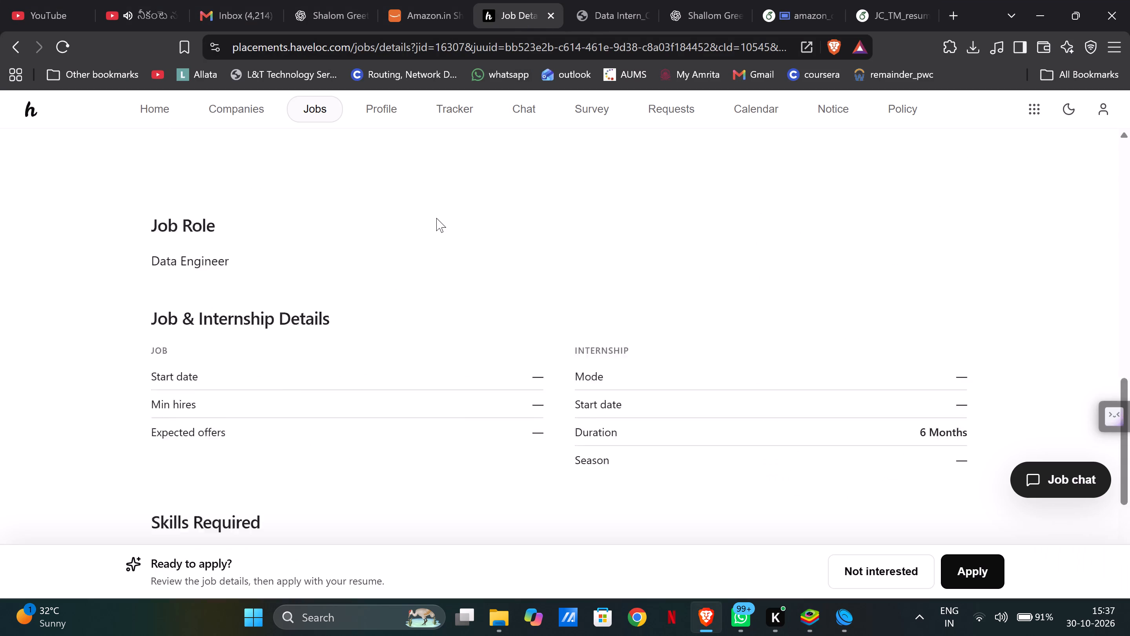
{"action": "scroll", "coordinate": [436, 218], "scroll_direction": "up", "scroll_amount": 6}
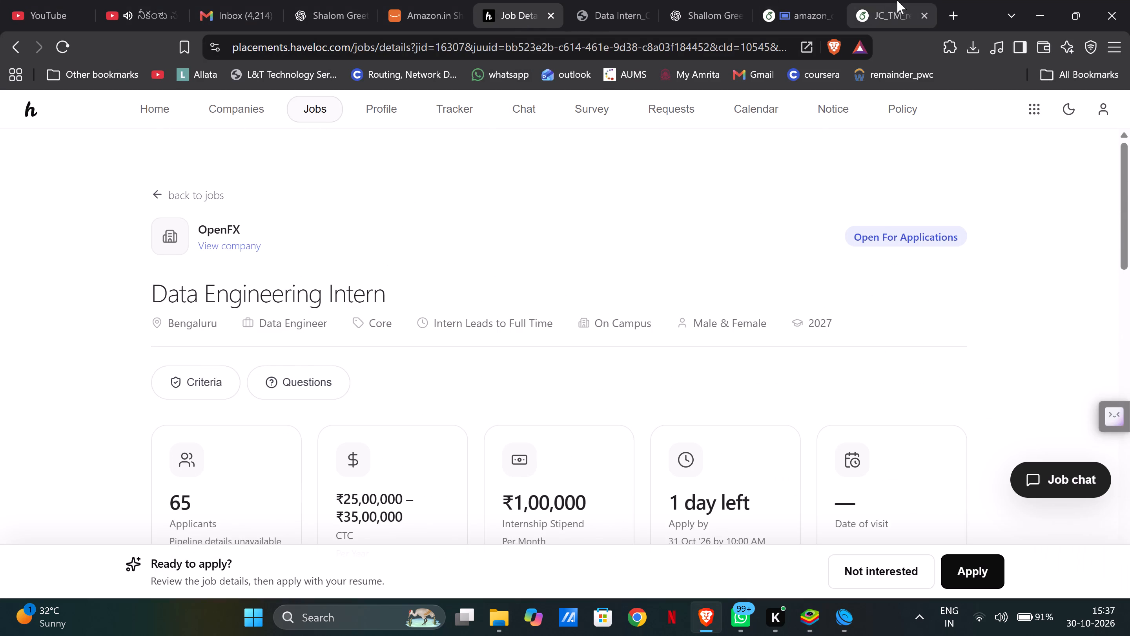
{"action": "left_click", "coordinate": [893, 3]}
{"action": "left_click", "coordinate": [791, 5]}
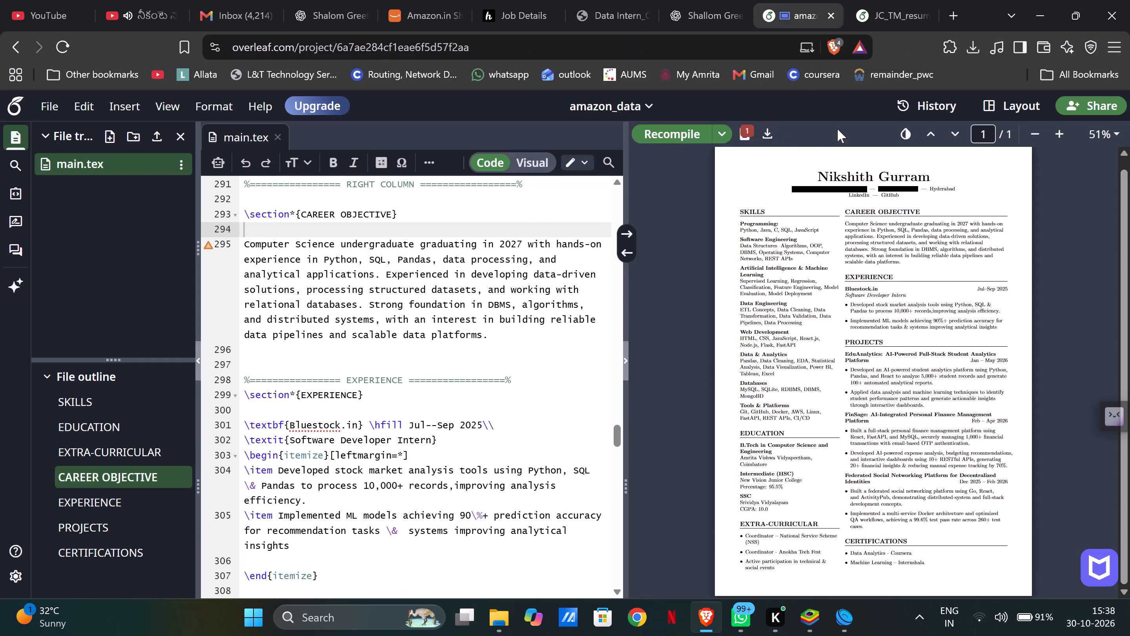
{"action": "left_click", "coordinate": [774, 139]}
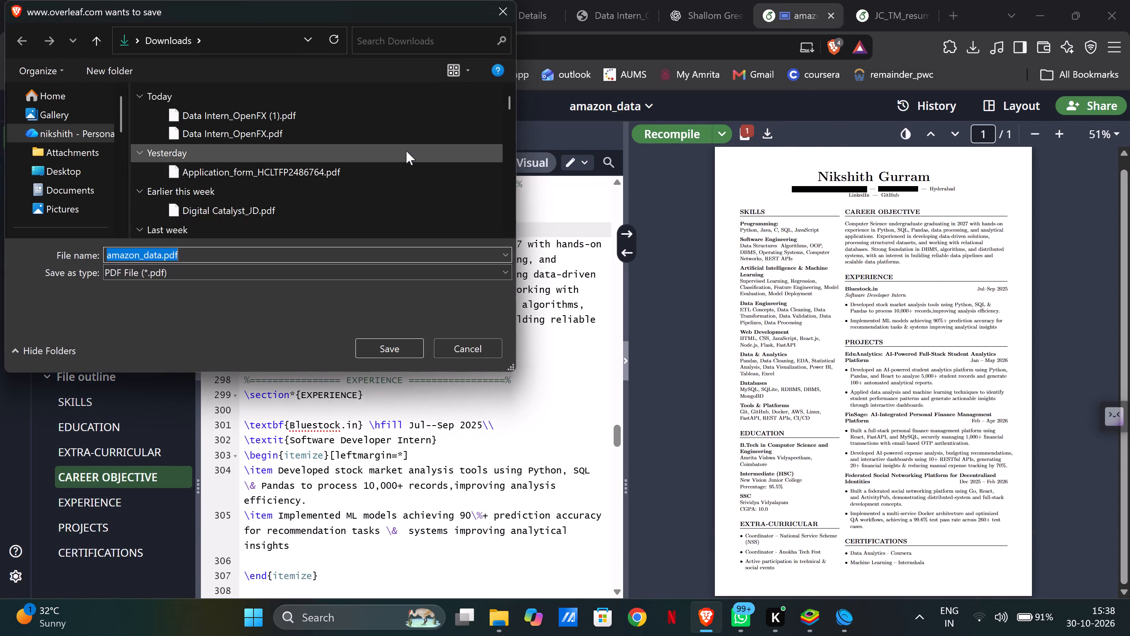
{"action": "left_click", "coordinate": [84, 163]}
{"action": "double_click", "coordinate": [204, 130]}
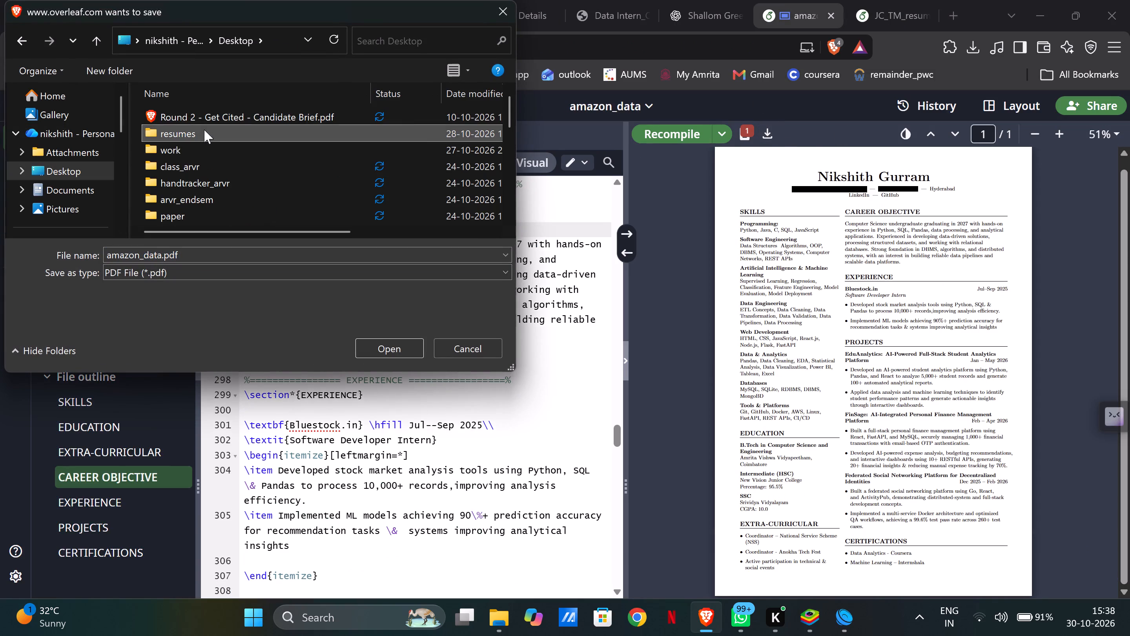
{"action": "left_click", "coordinate": [199, 283]}
{"action": "type", "text": "JC_openfx_resume_"}
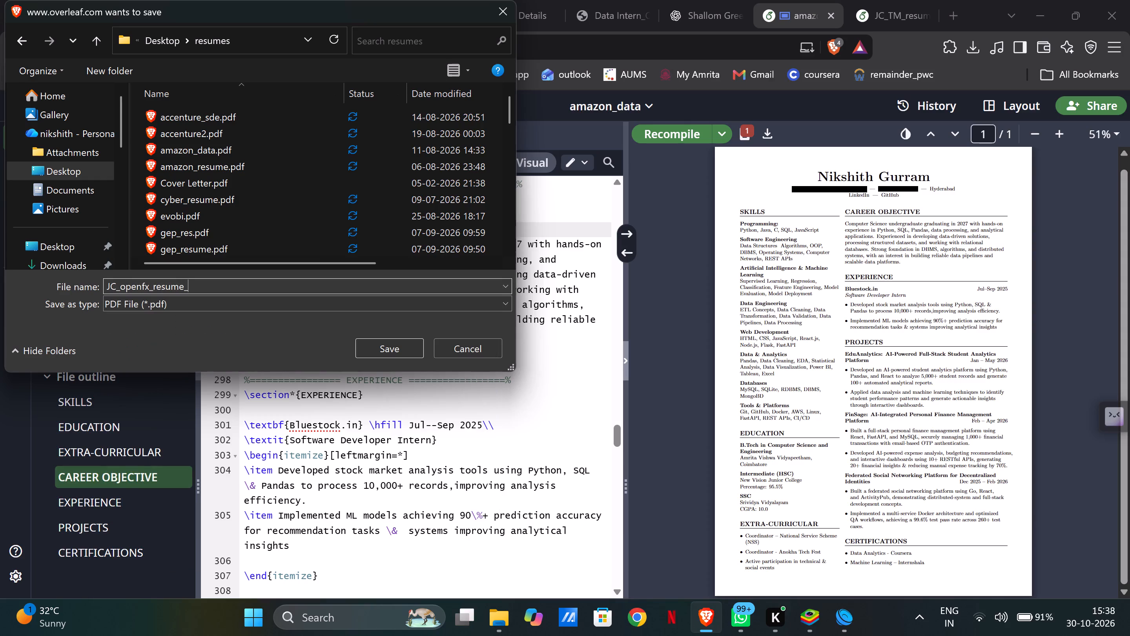
{"action": "type", "text": "dataengineer"}
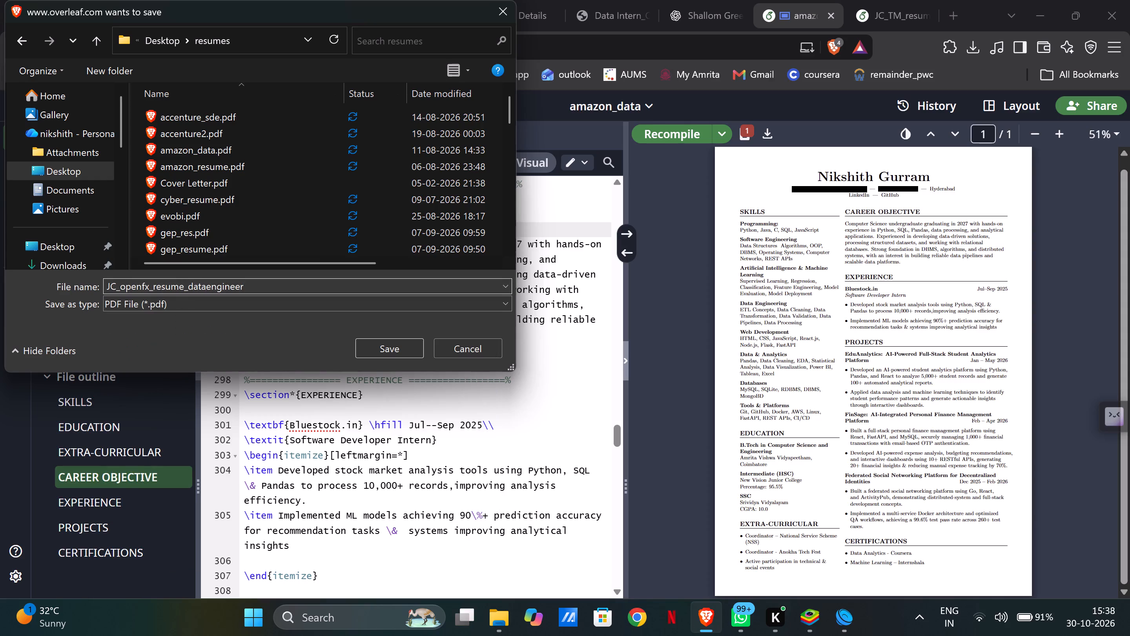
{"action": "left_click", "coordinate": [203, 288]}
{"action": "key", "text": "Right"}
{"action": "key", "text": "shift+underscore"}
{"action": "left_click", "coordinate": [382, 347]}
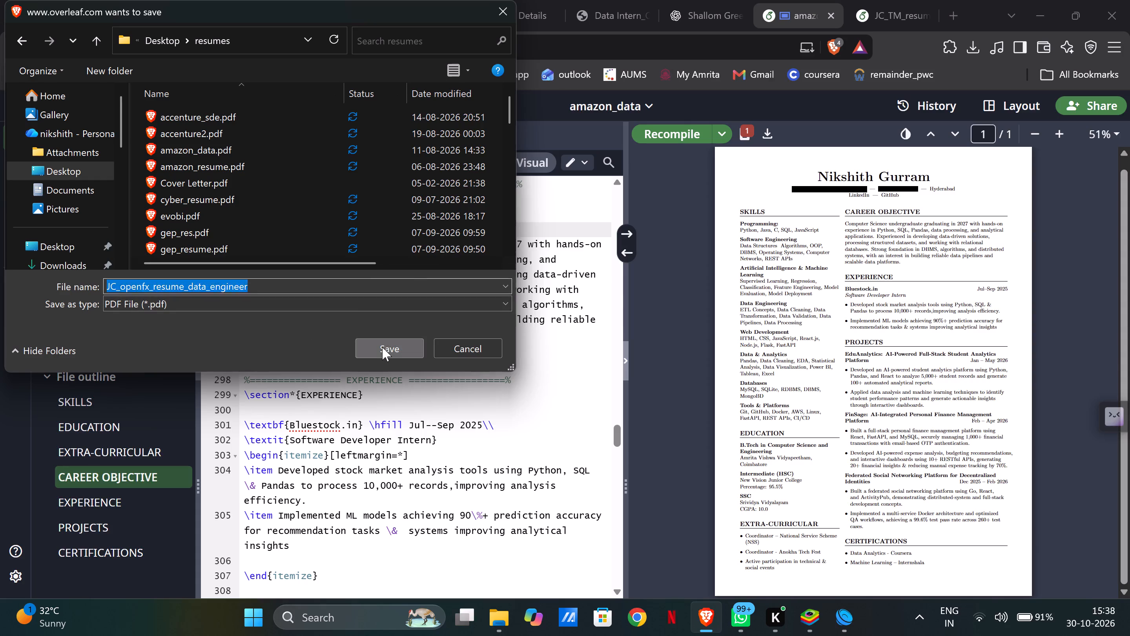
Start the application for OpenFX's Data Engineering Intern job on Haveloc and open the form for adding a resume.
{"action": "left_click", "coordinate": [511, 0]}
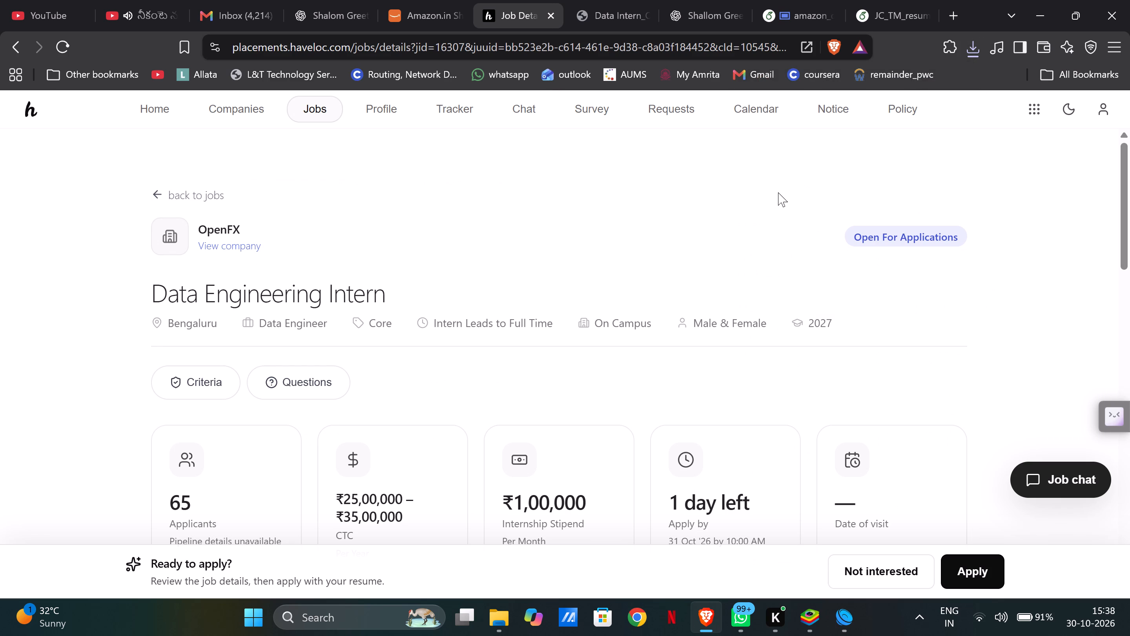
{"action": "left_click", "coordinate": [785, 205]}
{"action": "left_click", "coordinate": [982, 578]}
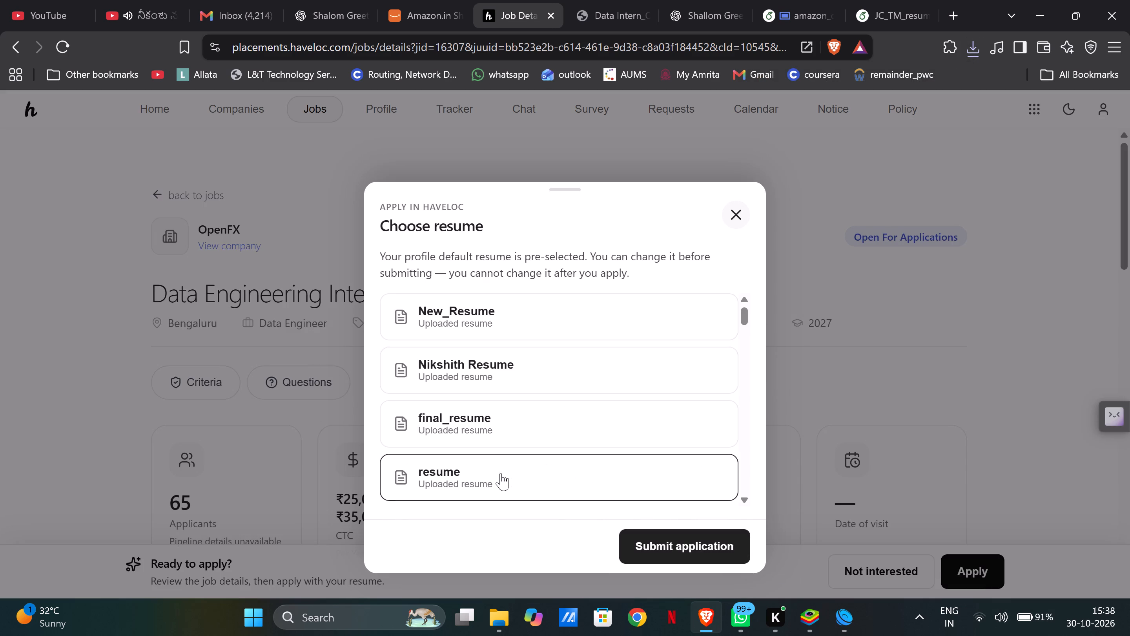
{"action": "scroll", "coordinate": [565, 382], "scroll_direction": "down", "scroll_amount": 9}
{"action": "scroll", "coordinate": [476, 468], "scroll_direction": "down", "scroll_amount": 2}
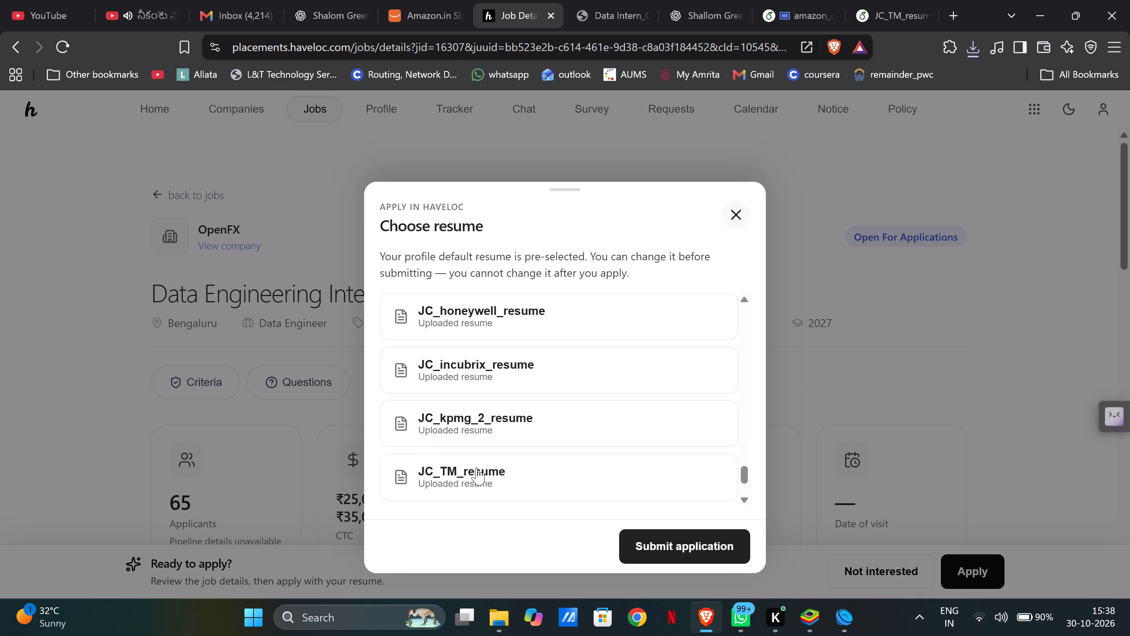
{"action": "left_click", "coordinate": [461, 476]}
Enter JC_openfx_data_engineer_resume as the title of the resume being added.
{"action": "left_click", "coordinate": [450, 409]}
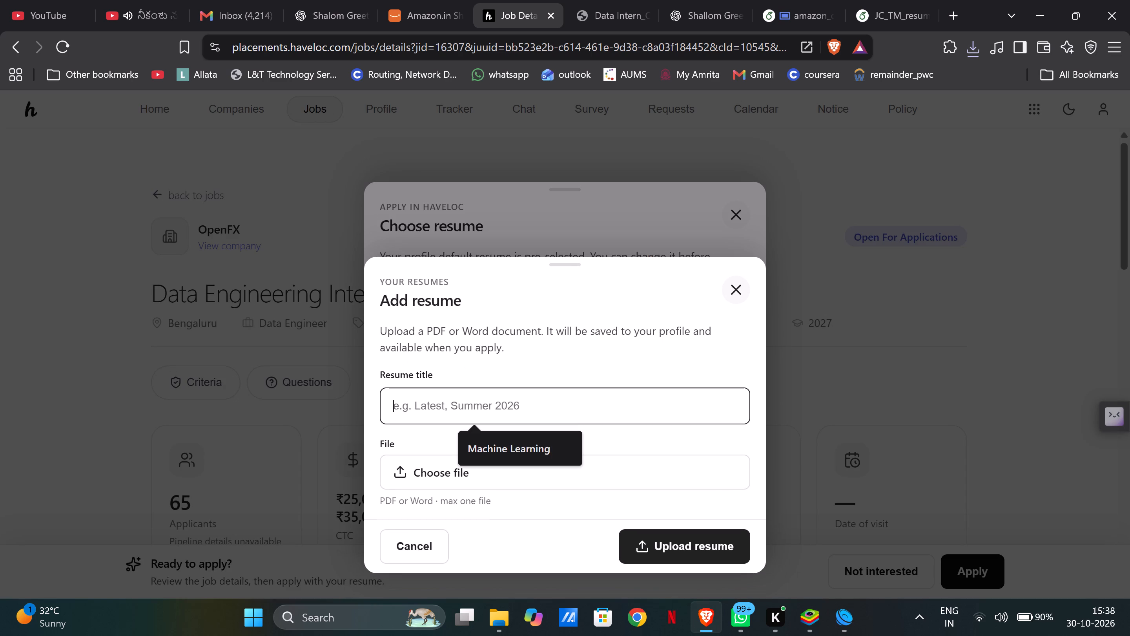
{"action": "type", "text": "JVC"}
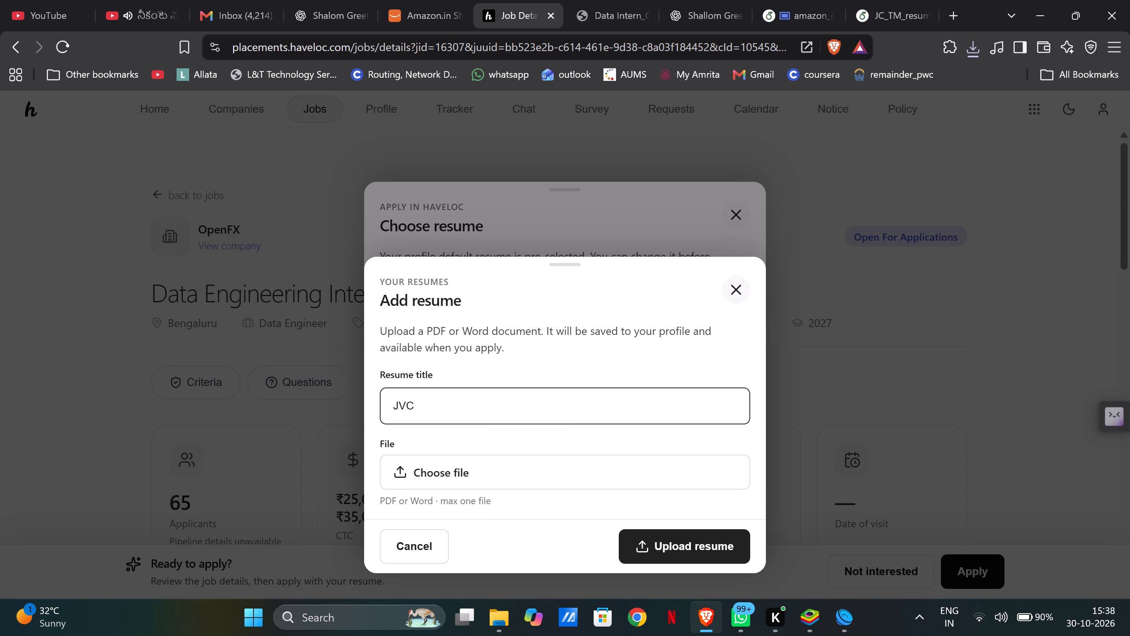
{"action": "key", "text": "BackSpace"}
{"action": "key", "text": "BackSpace"}
{"action": "key", "text": "BackSpace"}
{"action": "key", "text": "BackSpace"}
{"action": "type", "text": "JC_"}
{"action": "type", "text": "openfx_"}
{"action": "type", "text": "Data"}
{"action": "key", "text": "BackSpace"}
{"action": "key", "text": "BackSpace"}
{"action": "key", "text": "BackSpace"}
{"action": "key", "text": "BackSpace"}
{"action": "type", "text": "data_eni"}
{"action": "key", "text": "BackSpace"}
{"action": "type", "text": "gineer_resume"}
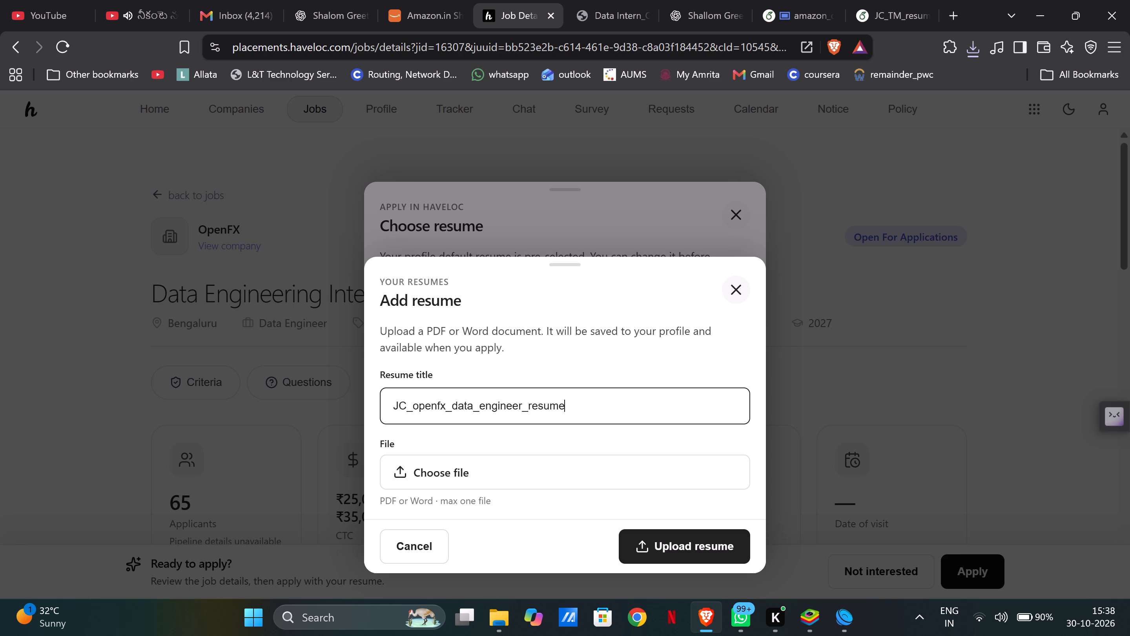
Attach JC_openfx_resume_data_engineer.pdf from Desktop's resumes folder to the new resume entry and upload it.
{"action": "left_click", "coordinate": [472, 469]}
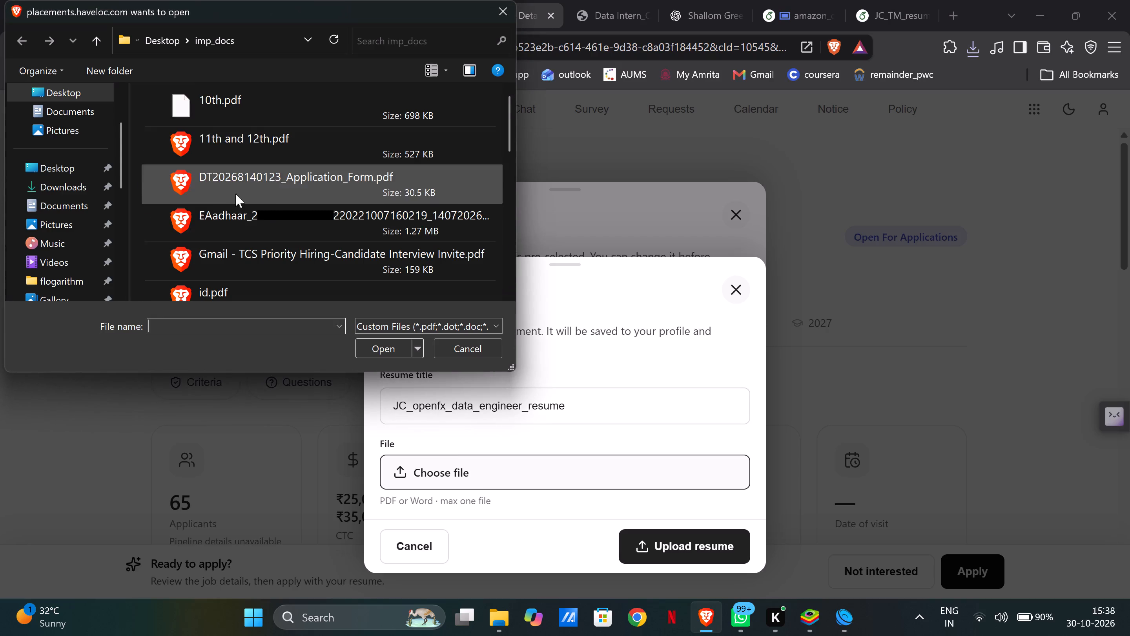
{"action": "left_click", "coordinate": [64, 166]}
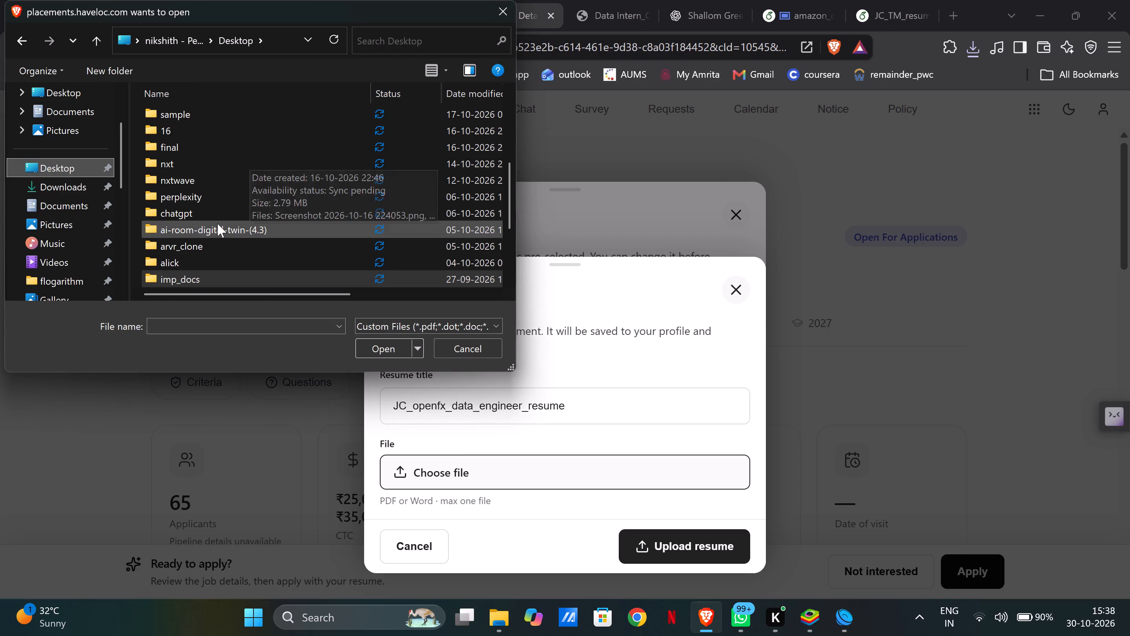
{"action": "scroll", "coordinate": [217, 223], "scroll_direction": "down", "scroll_amount": 2}
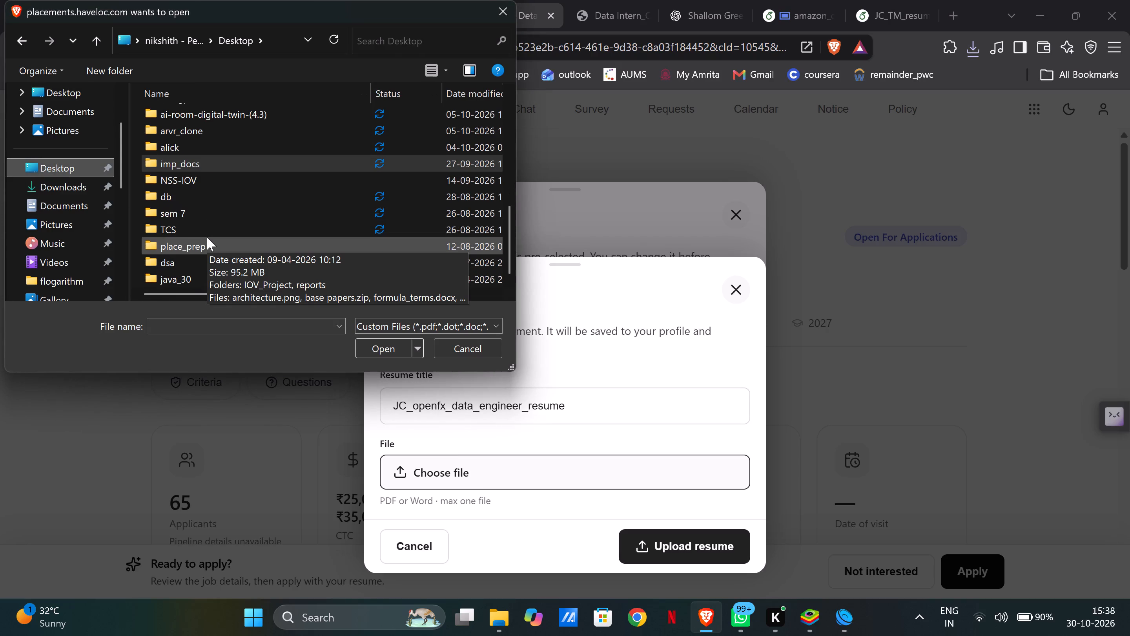
{"action": "scroll", "coordinate": [207, 237], "scroll_direction": "down", "scroll_amount": 1}
{"action": "scroll", "coordinate": [175, 260], "scroll_direction": "down", "scroll_amount": 3}
{"action": "scroll", "coordinate": [175, 260], "scroll_direction": "up", "scroll_amount": 3}
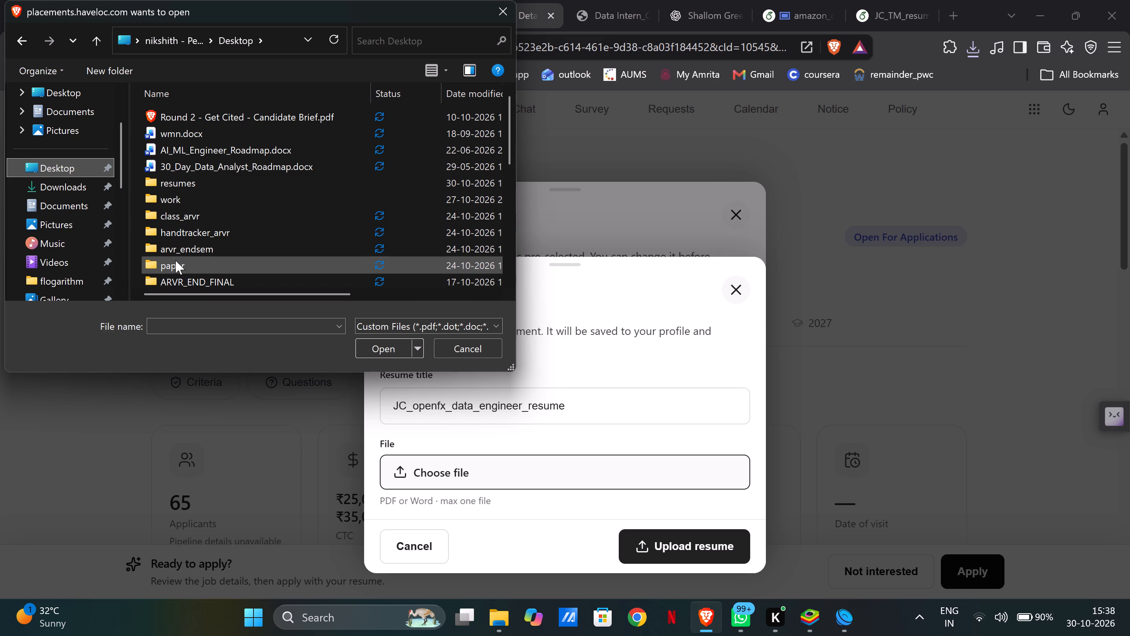
{"action": "double_click", "coordinate": [201, 183]}
{"action": "scroll", "coordinate": [204, 252], "scroll_direction": "down", "scroll_amount": 9}
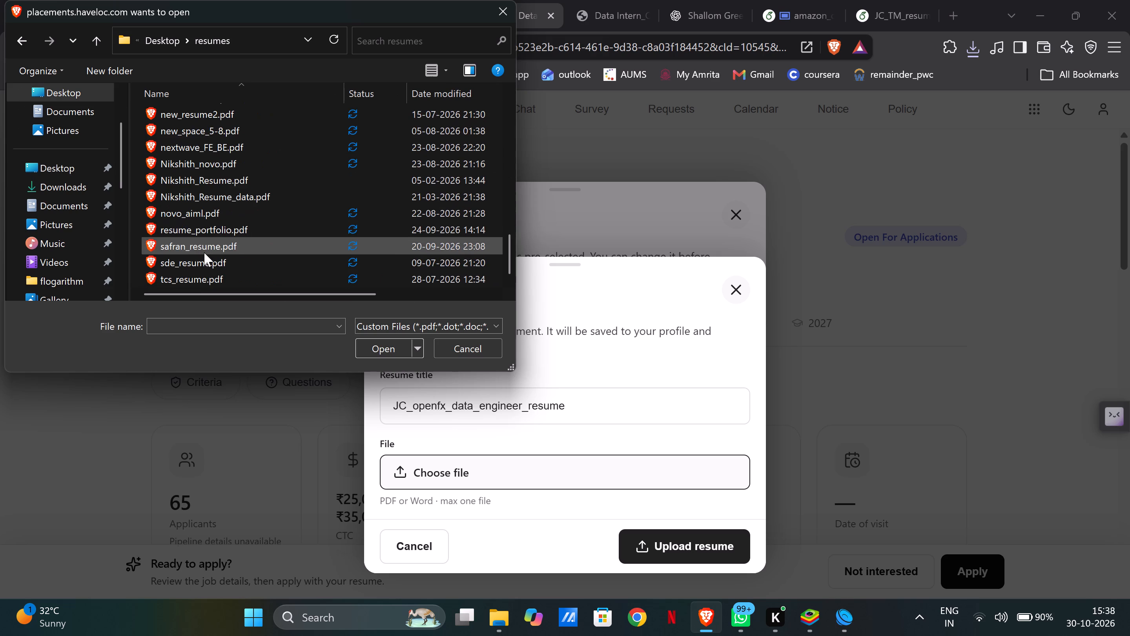
{"action": "scroll", "coordinate": [204, 252], "scroll_direction": "up", "scroll_amount": 1}
{"action": "scroll", "coordinate": [243, 136], "scroll_direction": "up", "scroll_amount": 1}
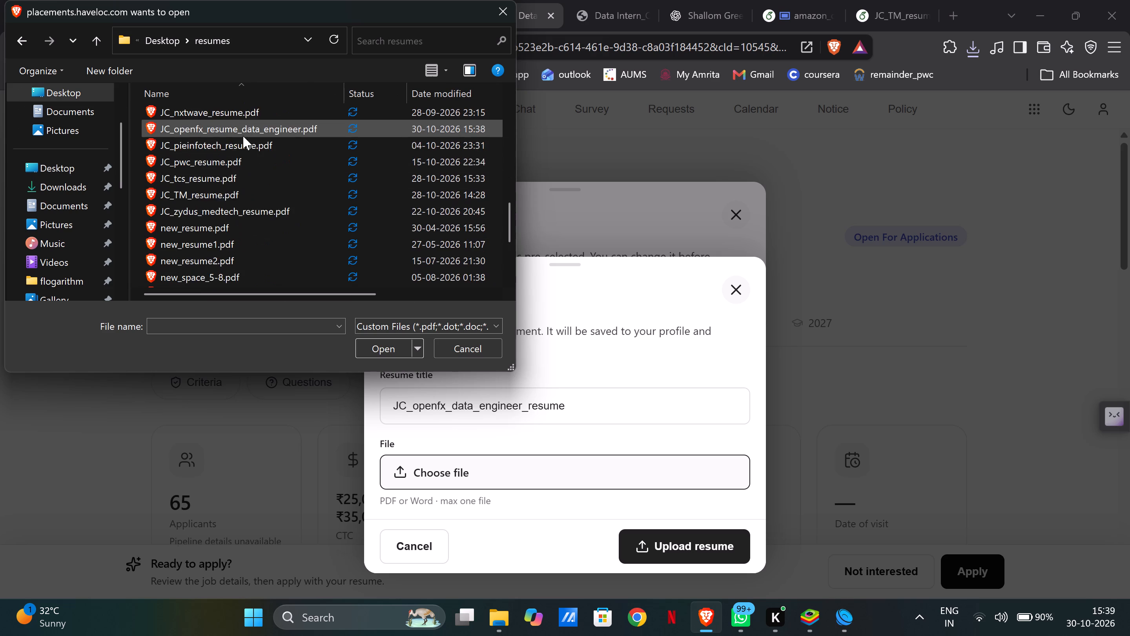
{"action": "scroll", "coordinate": [243, 136], "scroll_direction": "up", "scroll_amount": 1}
{"action": "left_click", "coordinate": [219, 178]}
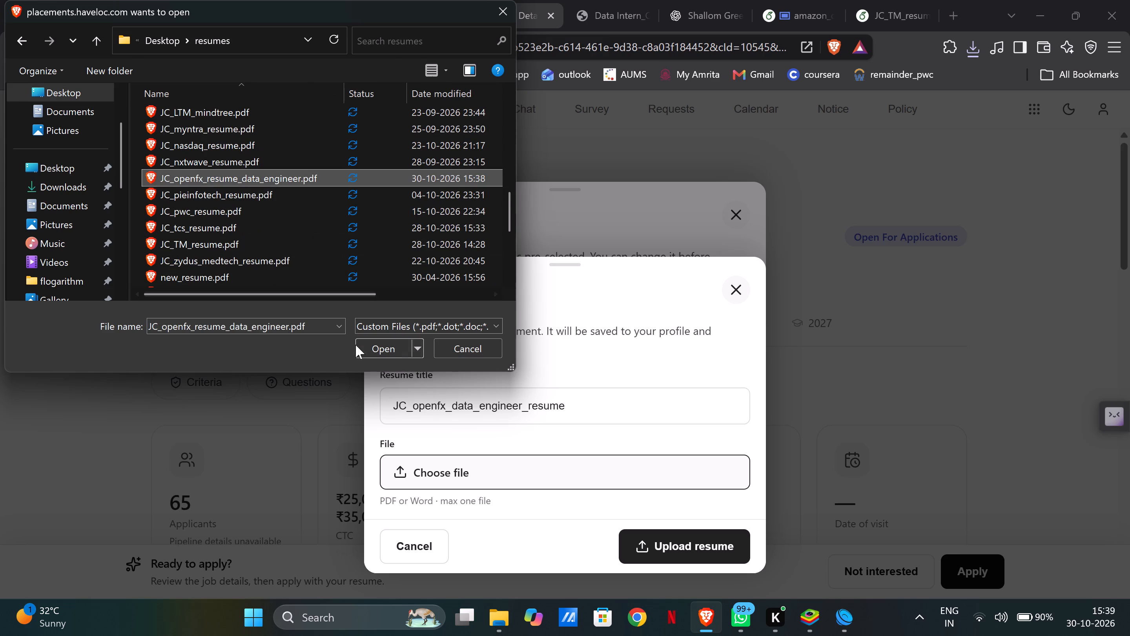
{"action": "left_click", "coordinate": [374, 353]}
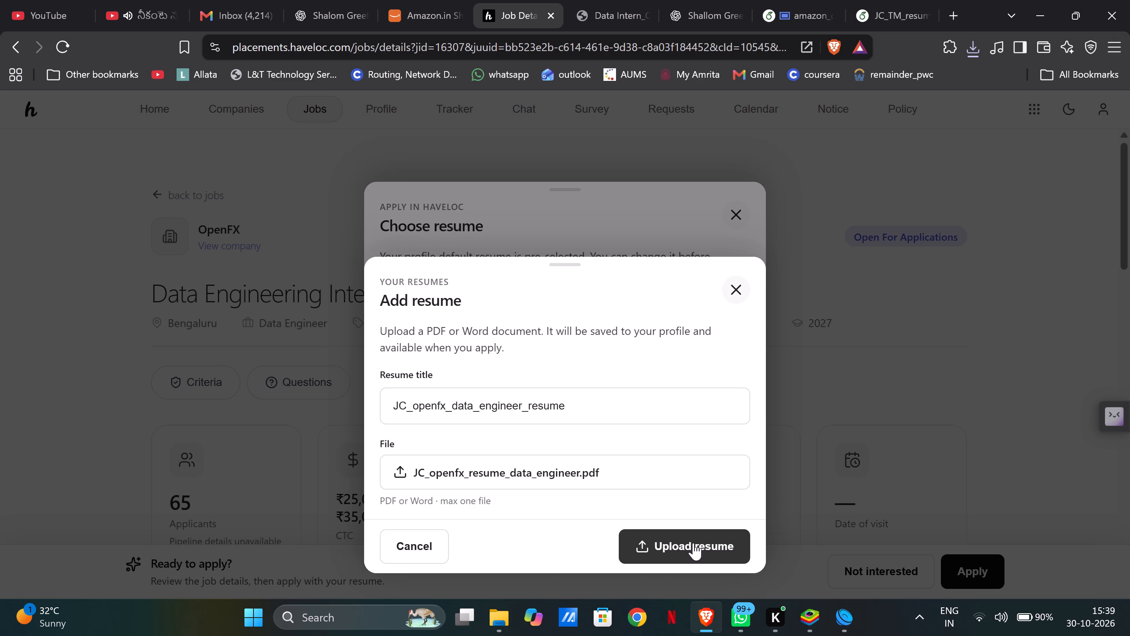
{"action": "left_click", "coordinate": [693, 545]}
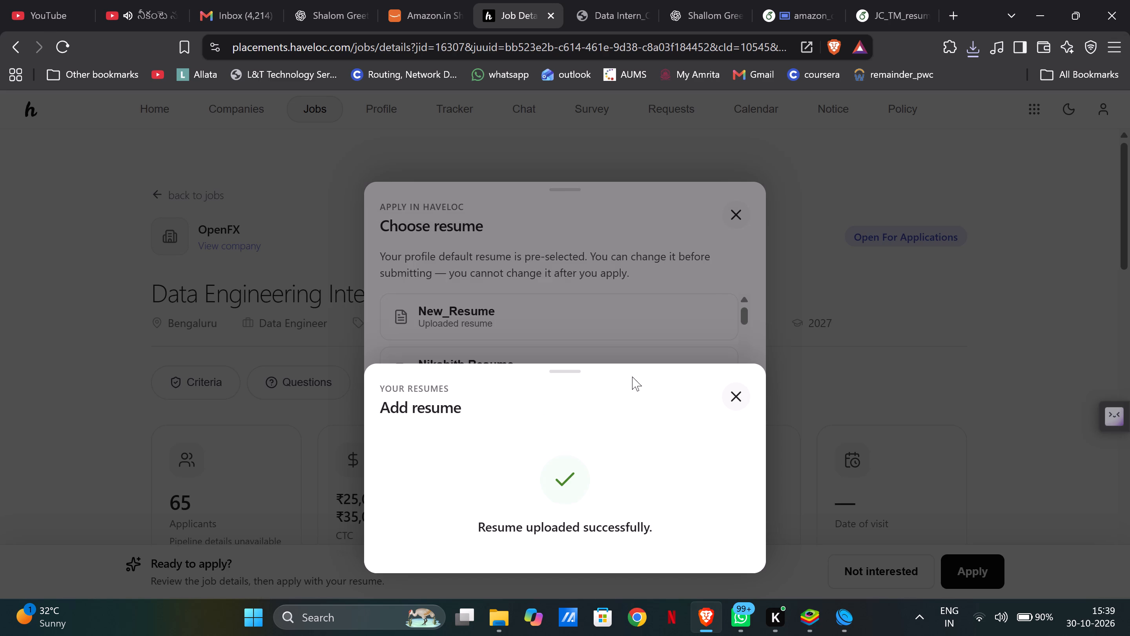
Choose JC_openfx_data_engineer_resume for the OpenFX Data Engineering Intern job and submit the application.
{"action": "scroll", "coordinate": [618, 344], "scroll_direction": "down", "scroll_amount": 3}
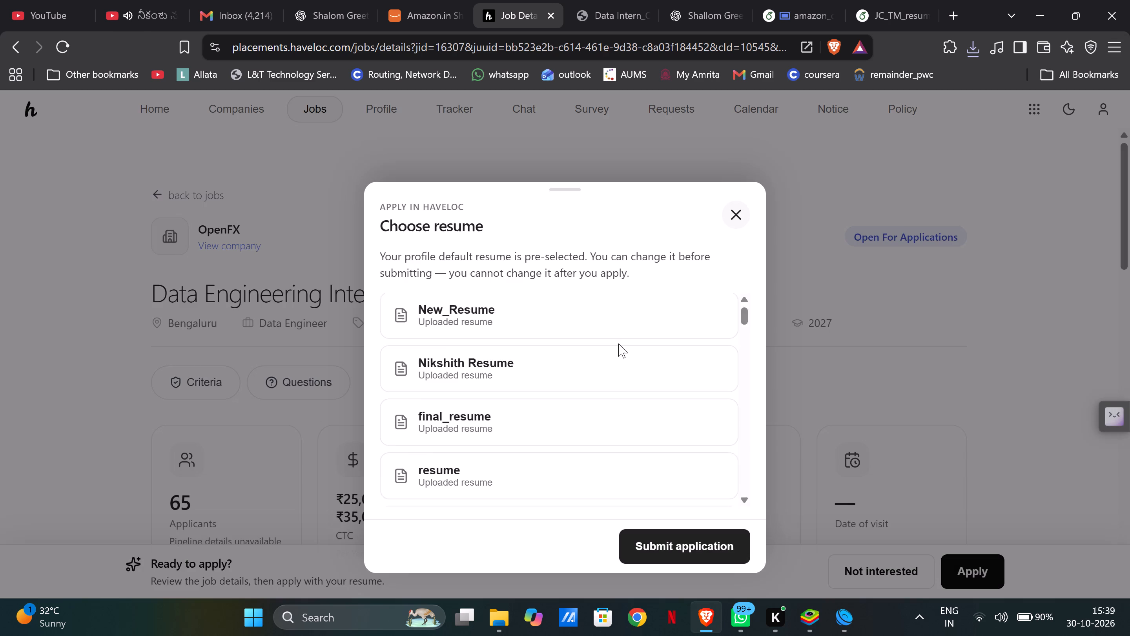
{"action": "scroll", "coordinate": [618, 344], "scroll_direction": "down", "scroll_amount": 9}
{"action": "left_click", "coordinate": [589, 322]}
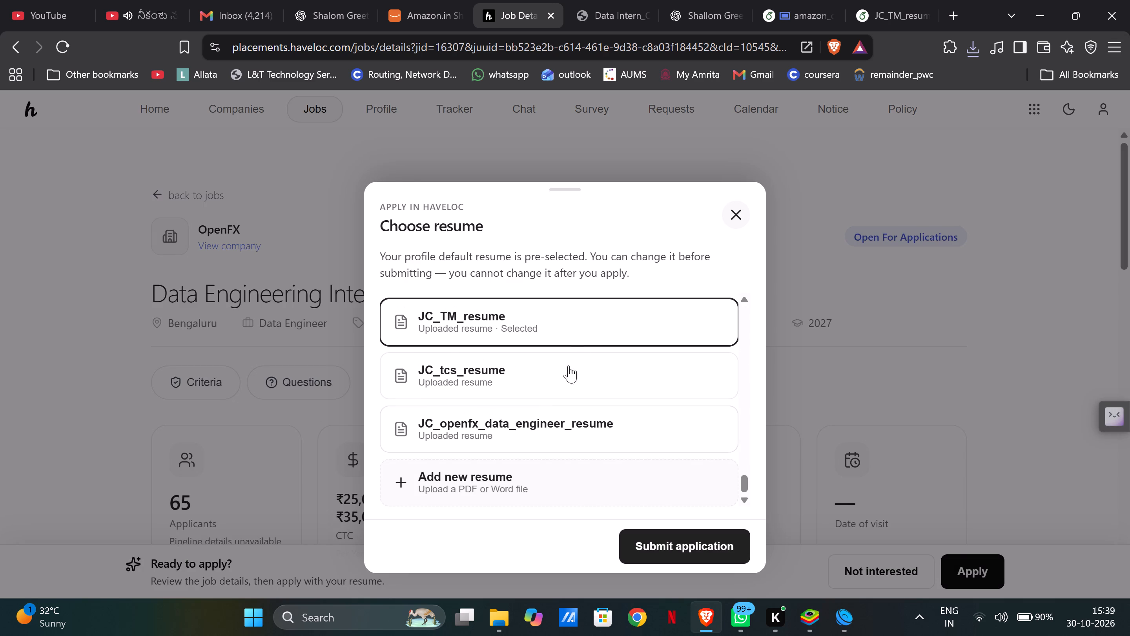
{"action": "left_click", "coordinate": [526, 427]}
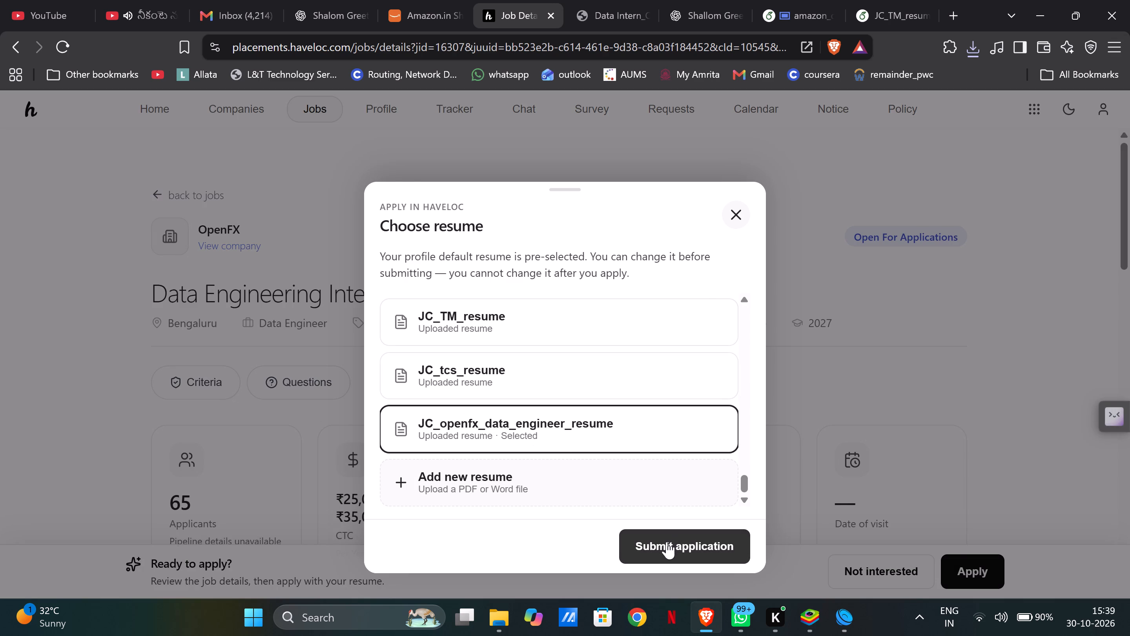
{"action": "left_click", "coordinate": [667, 542]}
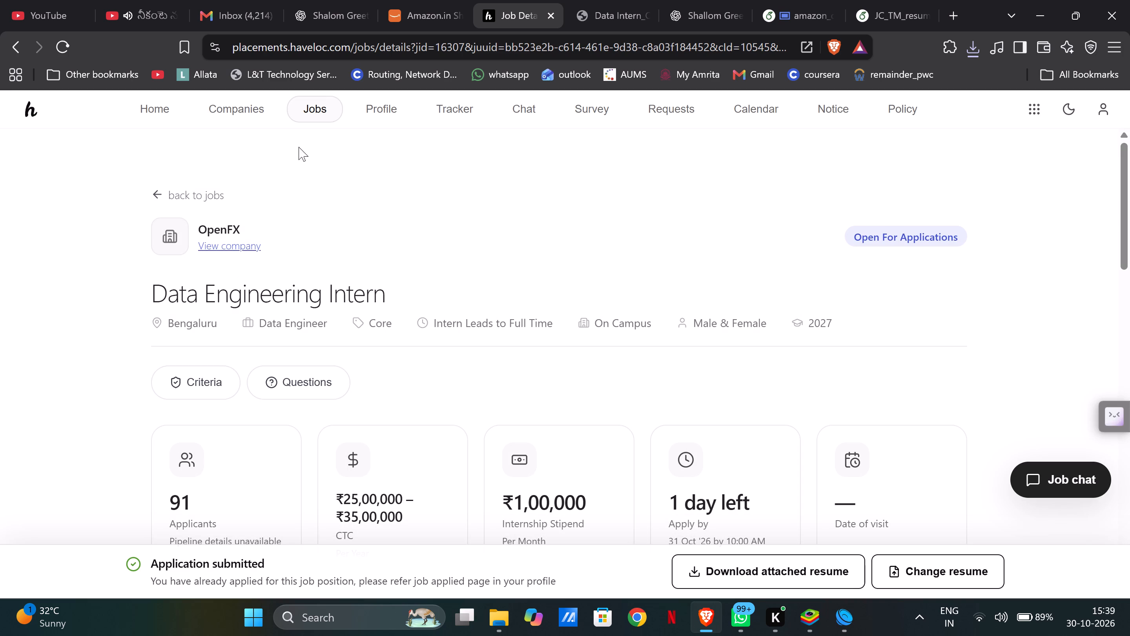
Return to the Haveloc jobs list and open the details of OpenFX's DevOps Engineering Intern job.
{"action": "left_click", "coordinate": [319, 113]}
{"action": "scroll", "coordinate": [621, 367], "scroll_direction": "down", "scroll_amount": 1}
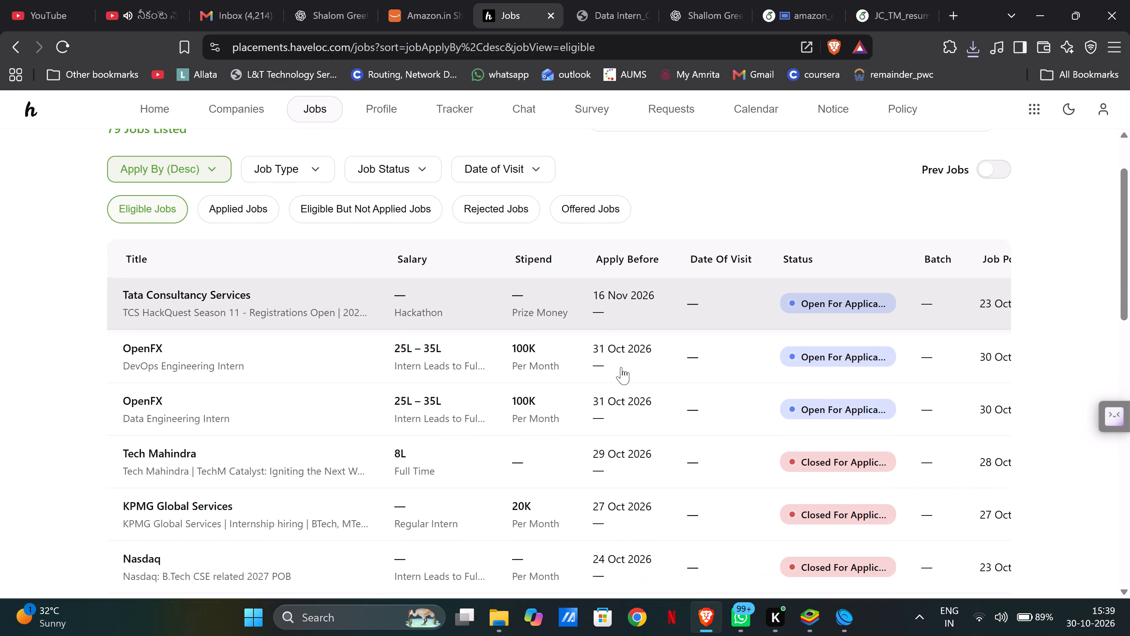
{"action": "left_click", "coordinate": [492, 385]}
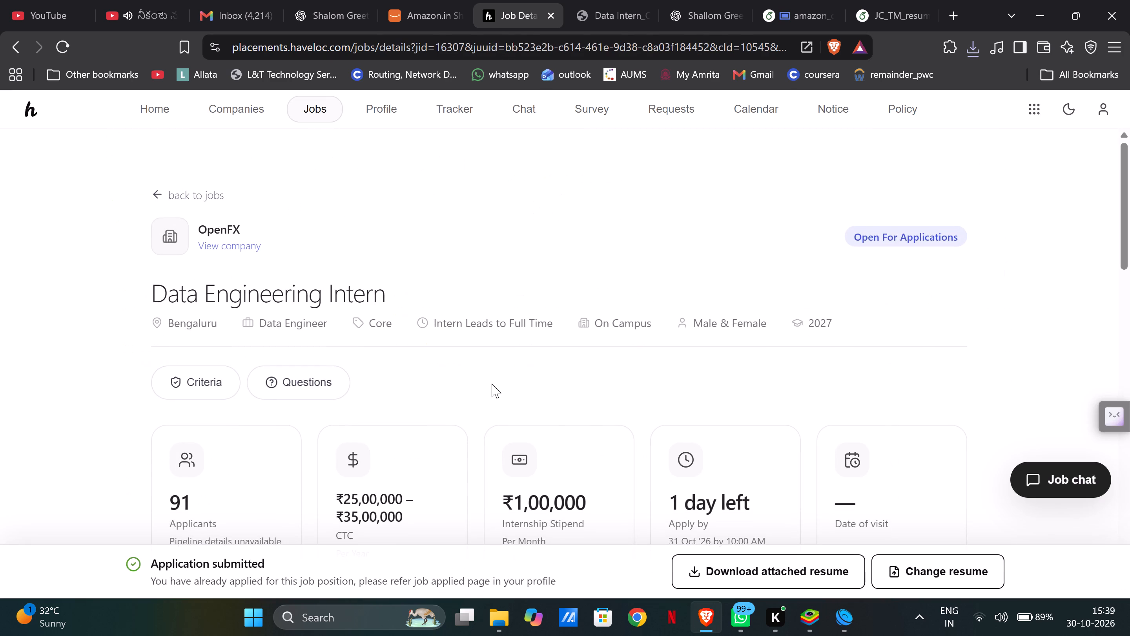
{"action": "key", "text": "alt+Left"}
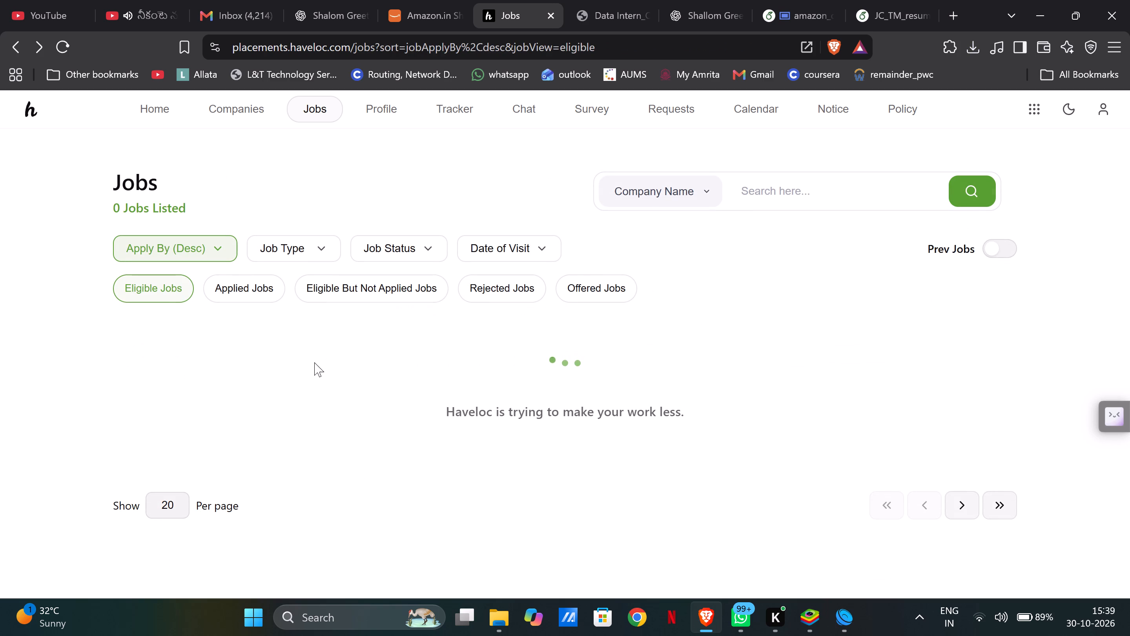
{"action": "scroll", "coordinate": [543, 322], "scroll_direction": "down", "scroll_amount": 1}
{"action": "left_click", "coordinate": [378, 377]}
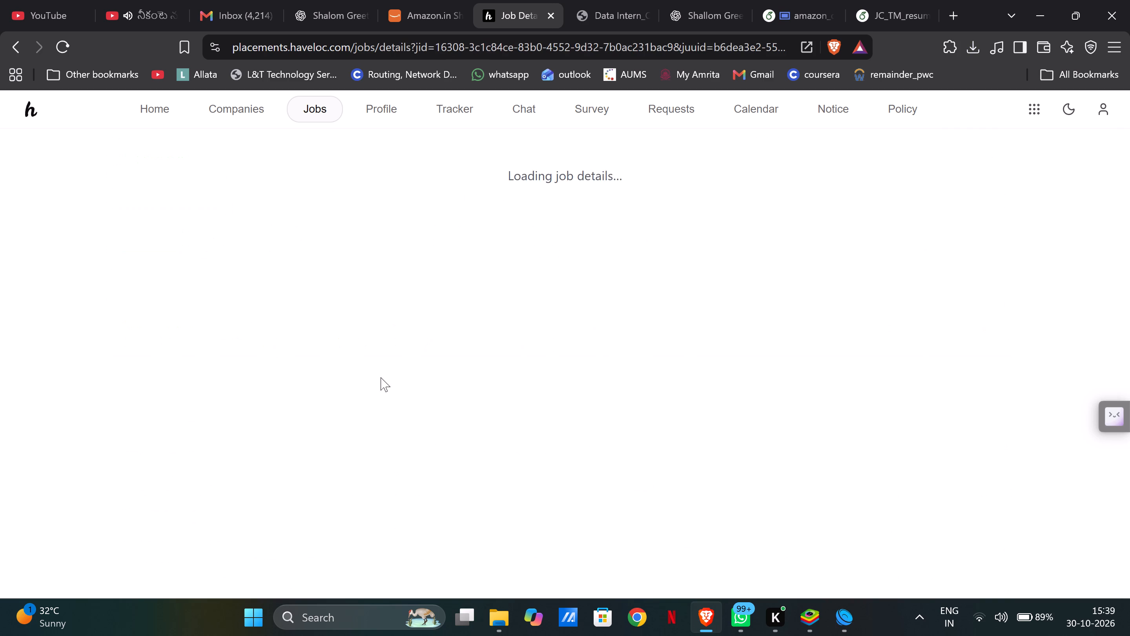
{"action": "scroll", "coordinate": [551, 382], "scroll_direction": "right", "scroll_amount": 1}
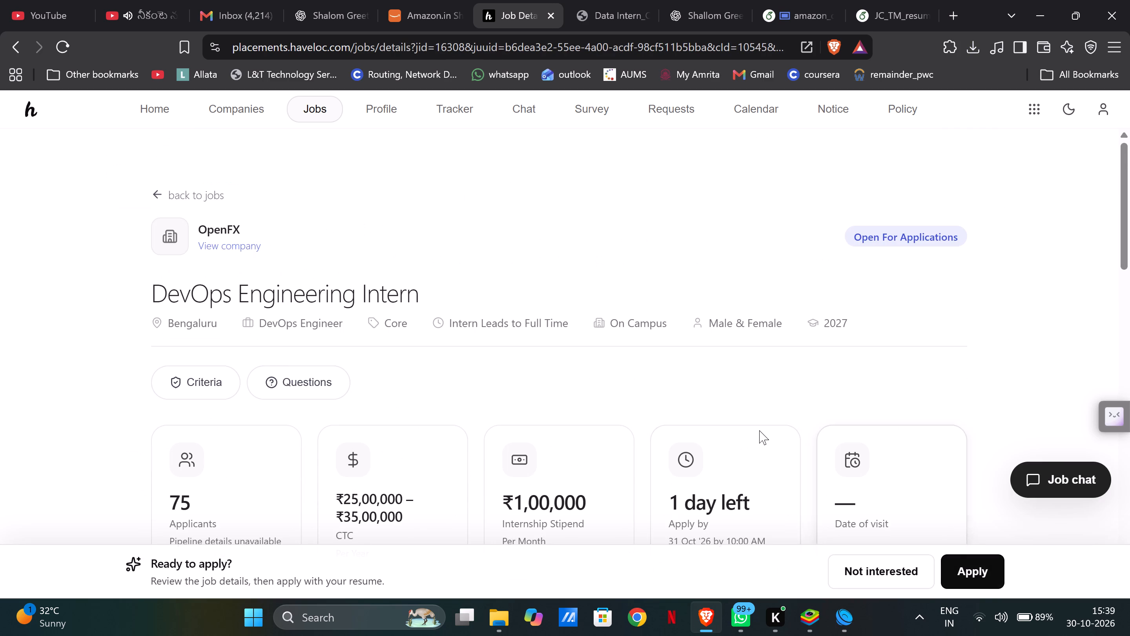
{"action": "scroll", "coordinate": [759, 430], "scroll_direction": "down", "scroll_amount": 12}
{"action": "left_click", "coordinate": [310, 373]}
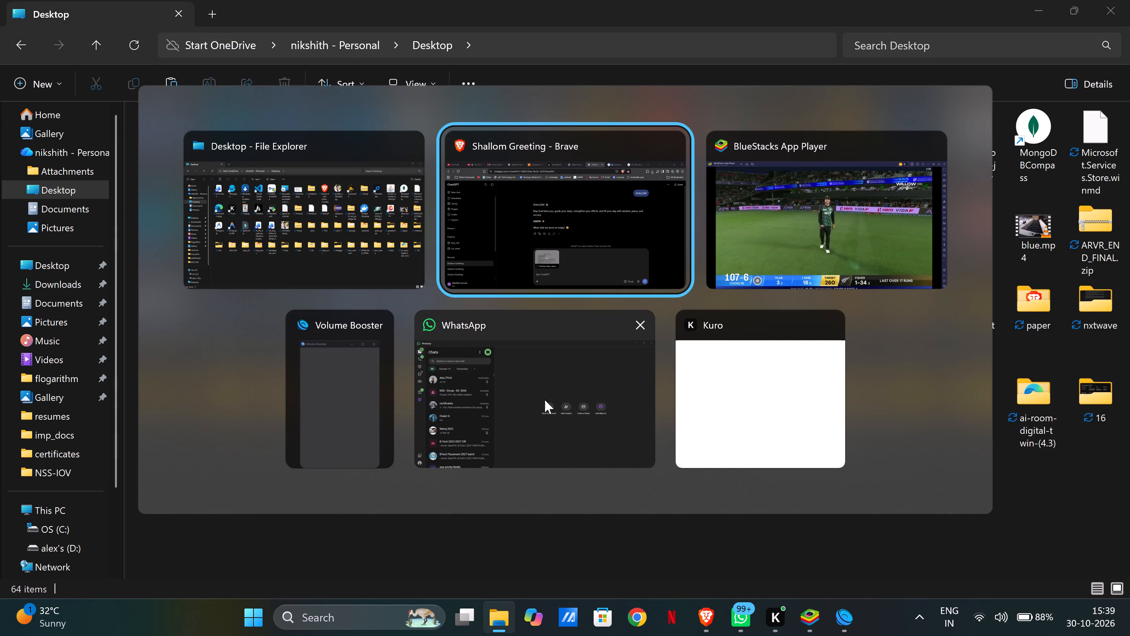
Close the Volume Booster window.
{"action": "left_click", "coordinate": [378, 319], "text": "alt"}
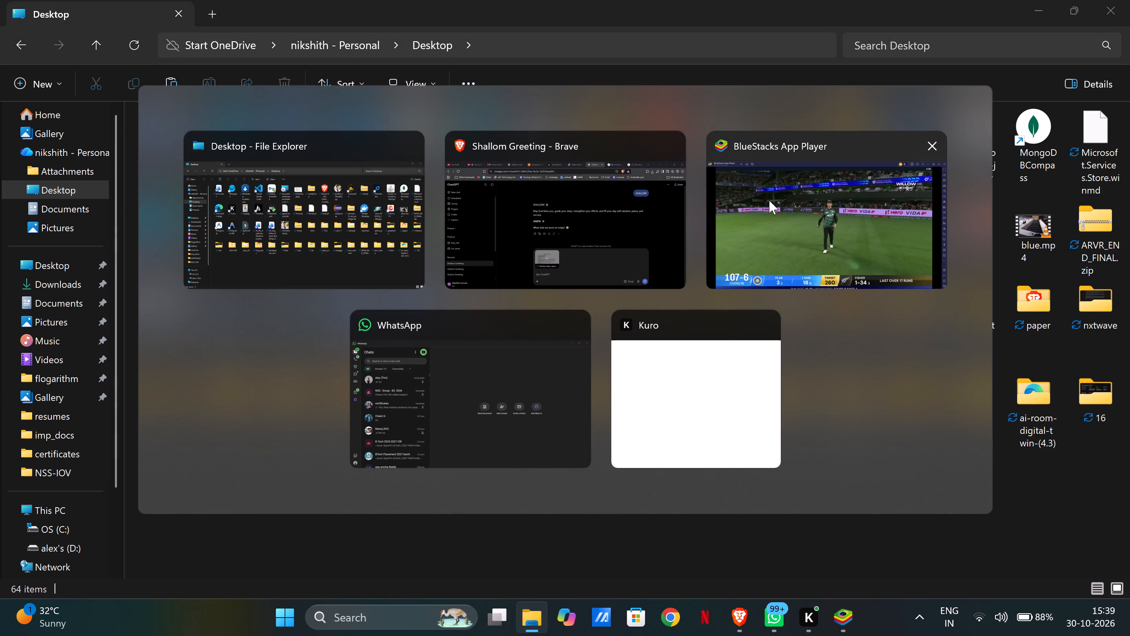
Switch to Brave and close the Overleaf project tabs JC_TM_resume and amazon_data.
{"action": "left_click", "coordinate": [572, 236], "text": "alt"}
{"action": "left_click", "coordinate": [864, 0]}
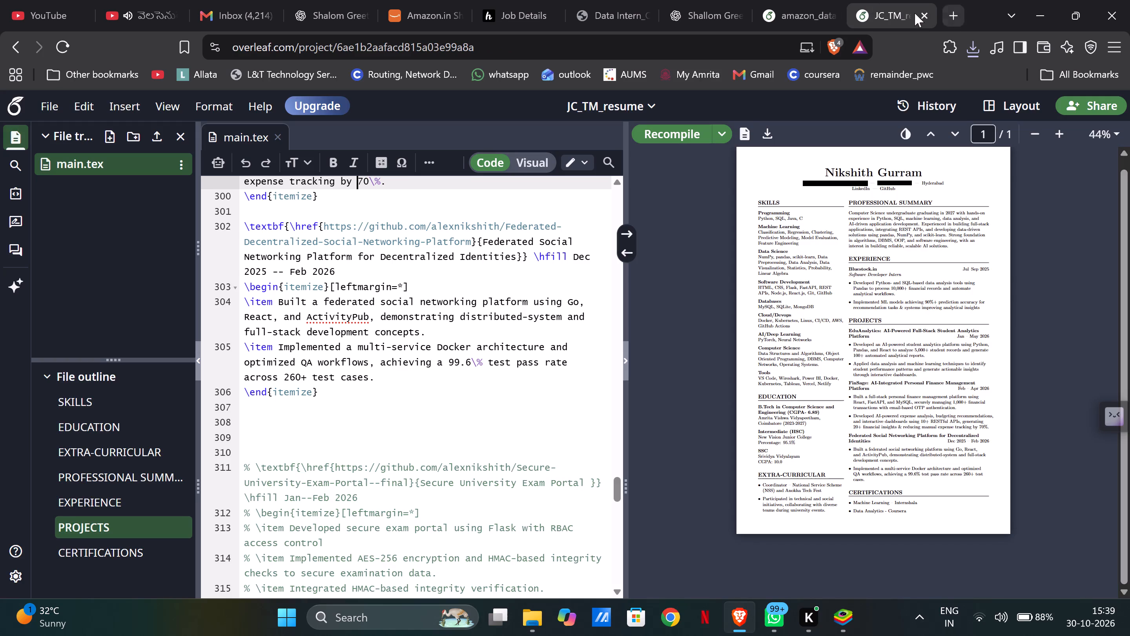
{"action": "left_click", "coordinate": [921, 15]}
{"action": "left_click", "coordinate": [872, 11]}
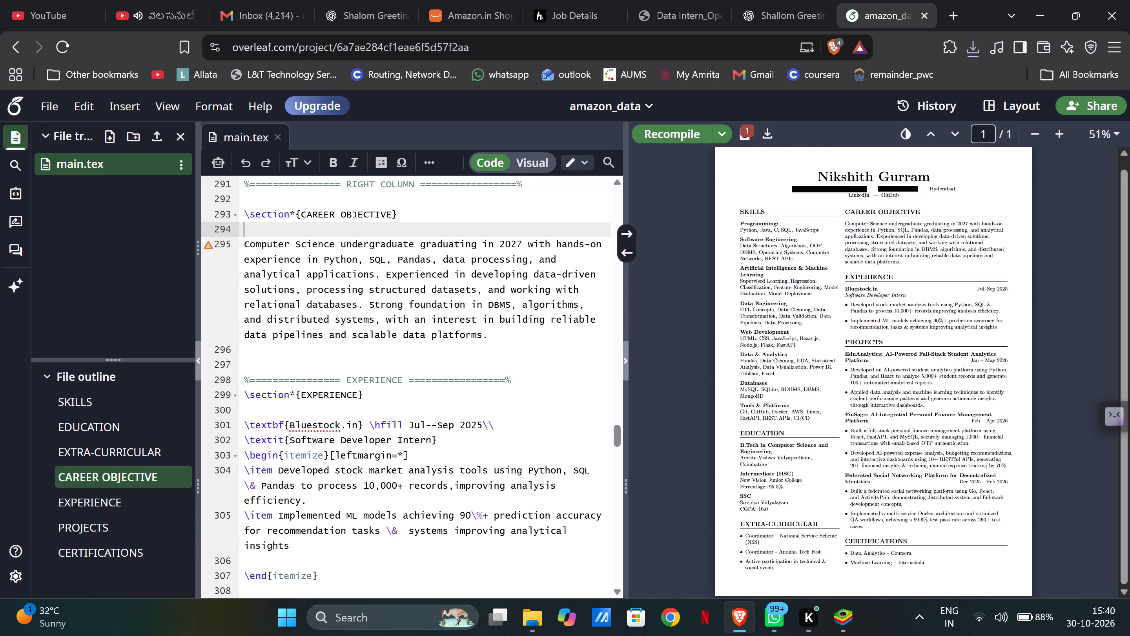
{"action": "key", "text": "ctrl+w"}
Open the Overleaf projects page in a new browser tab and browse the list of resume projects.
{"action": "key", "text": "ctrl+t"}
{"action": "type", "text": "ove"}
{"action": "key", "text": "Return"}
{"action": "left_click", "coordinate": [894, 42]}
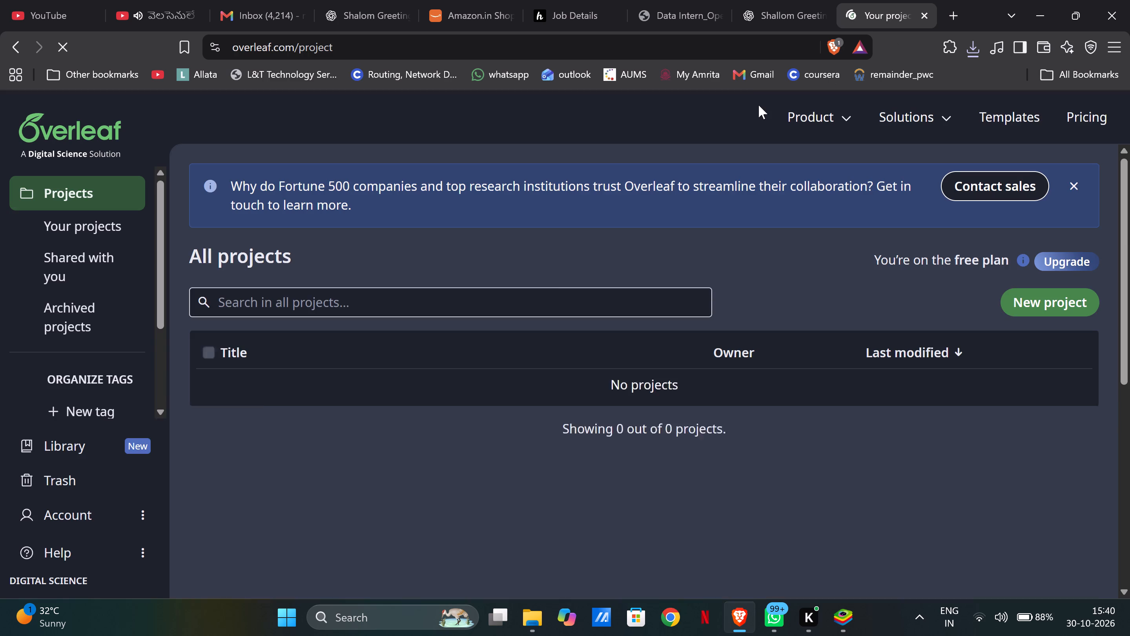
{"action": "scroll", "coordinate": [416, 436], "scroll_direction": "down", "scroll_amount": 1}
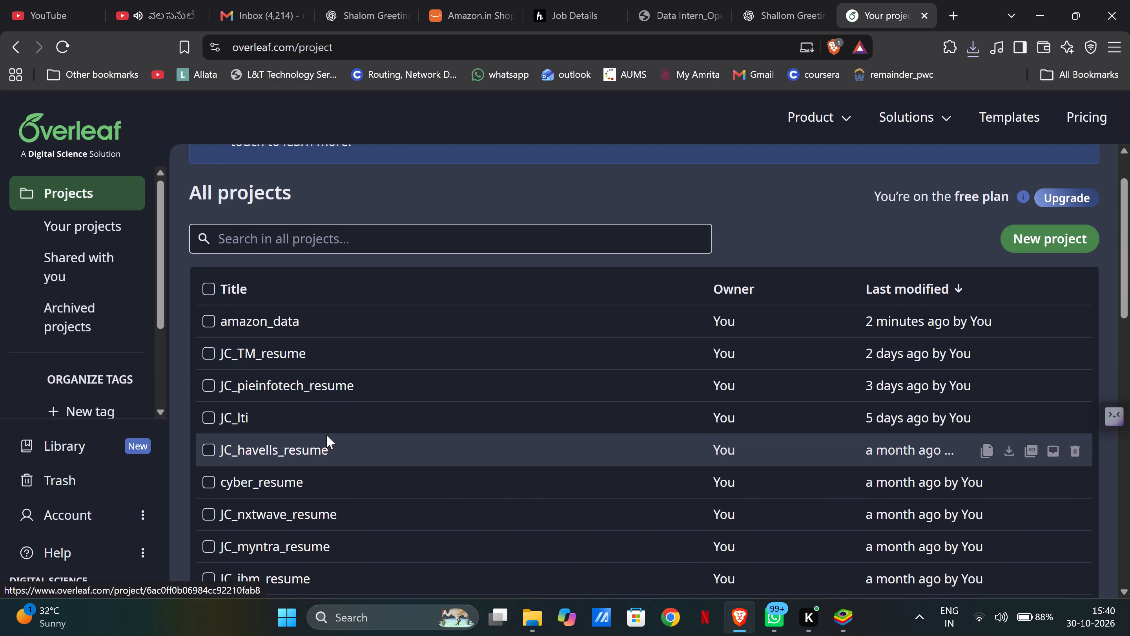
Open the amazon project in Overleaf to check its compiled resume, then go back to the project list.
{"action": "scroll", "coordinate": [326, 435], "scroll_direction": "down", "scroll_amount": 5}
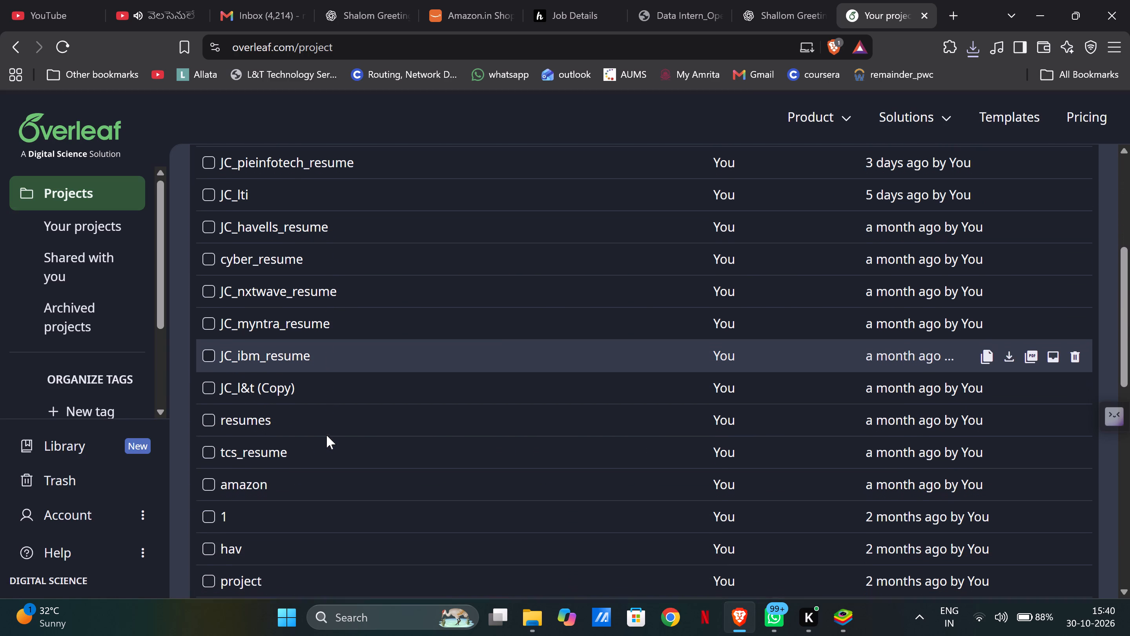
{"action": "scroll", "coordinate": [326, 435], "scroll_direction": "down", "scroll_amount": 1}
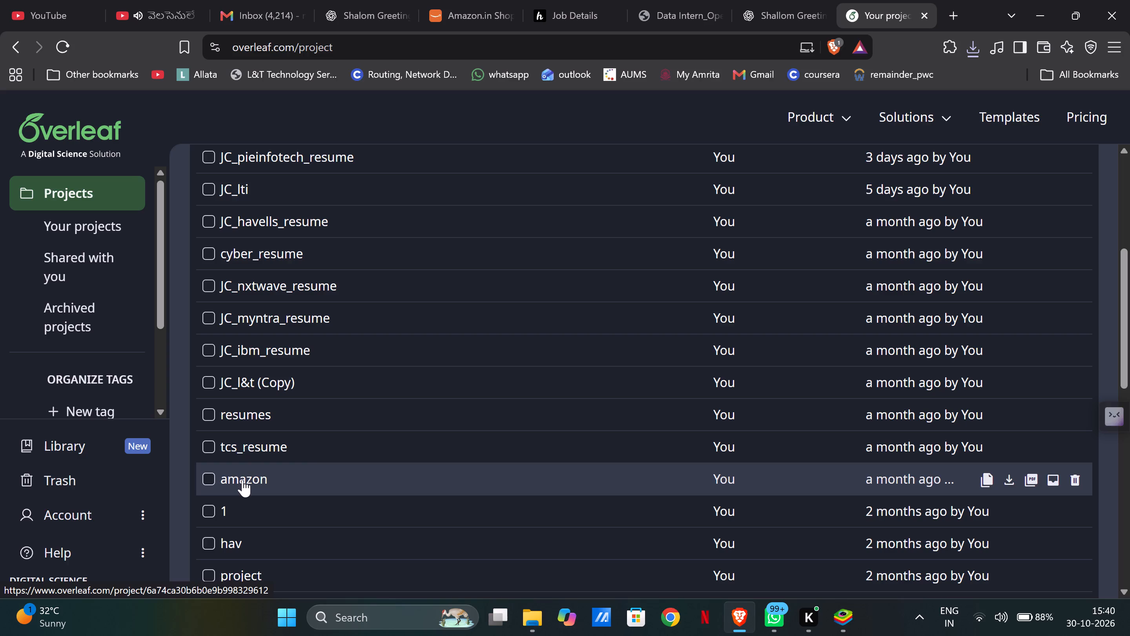
{"action": "left_click", "coordinate": [242, 480]}
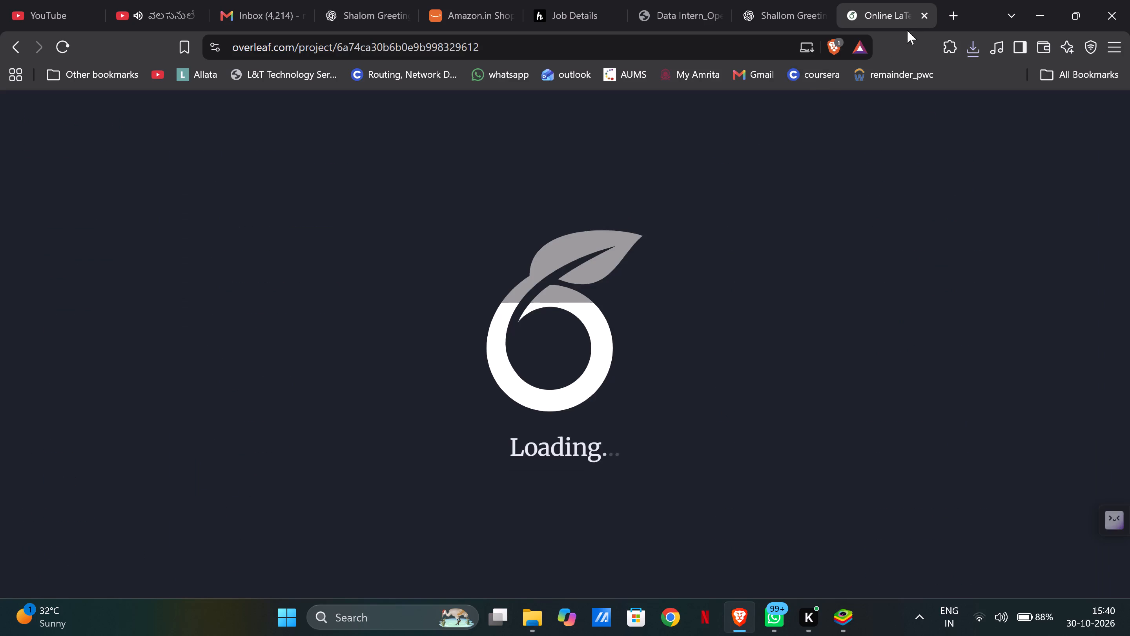
{"action": "left_click", "coordinate": [895, 41]}
{"action": "left_click", "coordinate": [894, 46]}
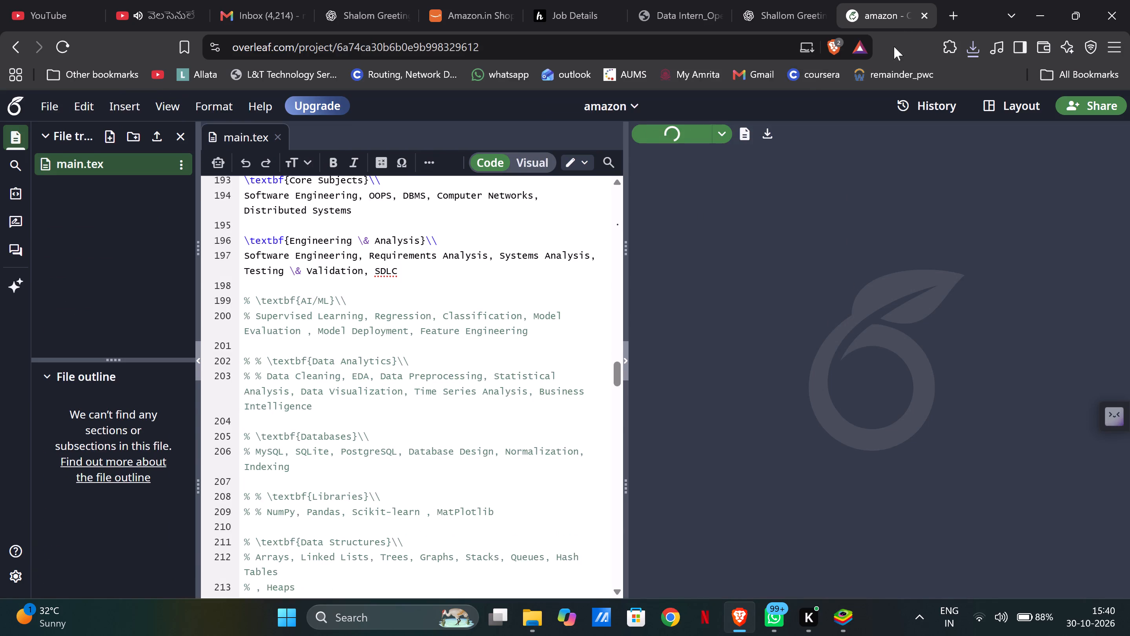
{"action": "left_click", "coordinate": [899, 47]}
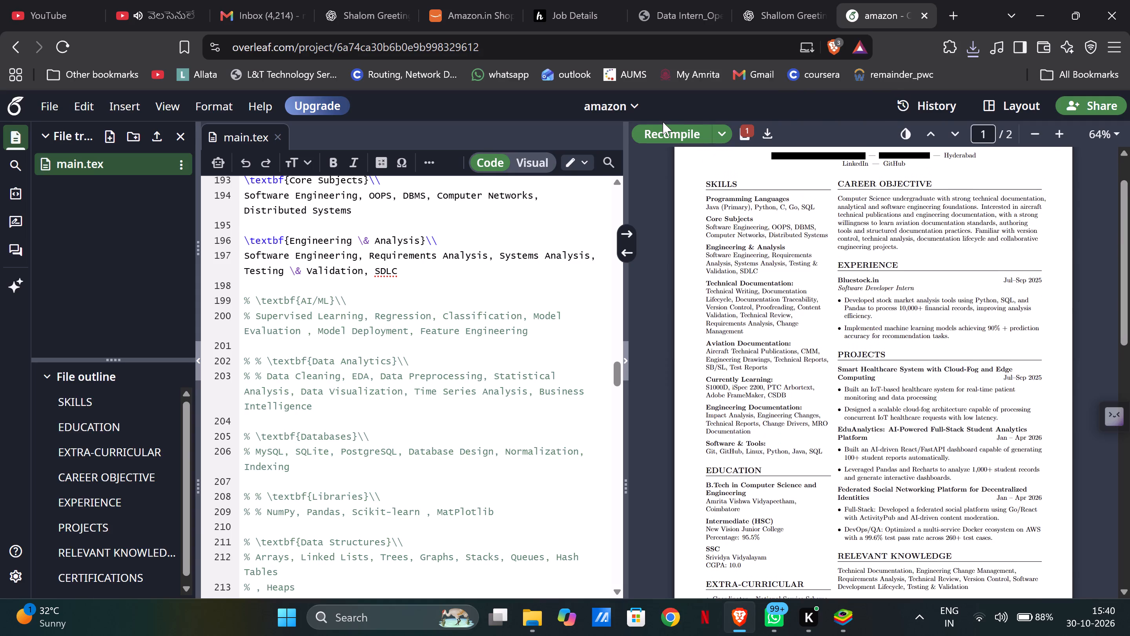
{"action": "key", "text": "alt+Left"}
{"action": "left_click", "coordinate": [14, 39]}
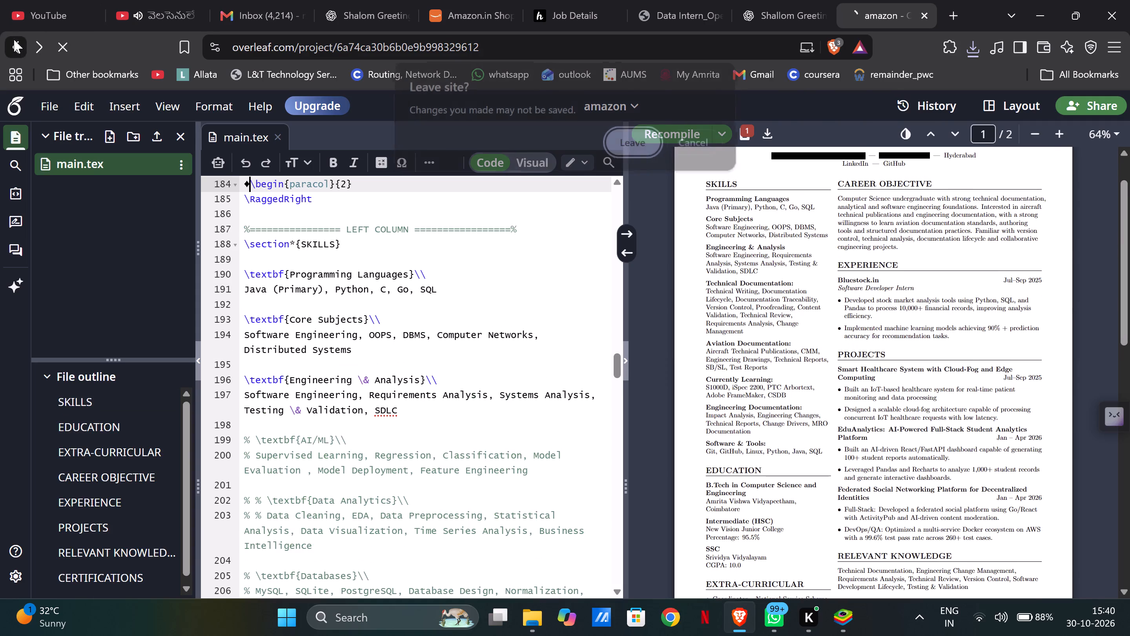
{"action": "left_click", "coordinate": [637, 149]}
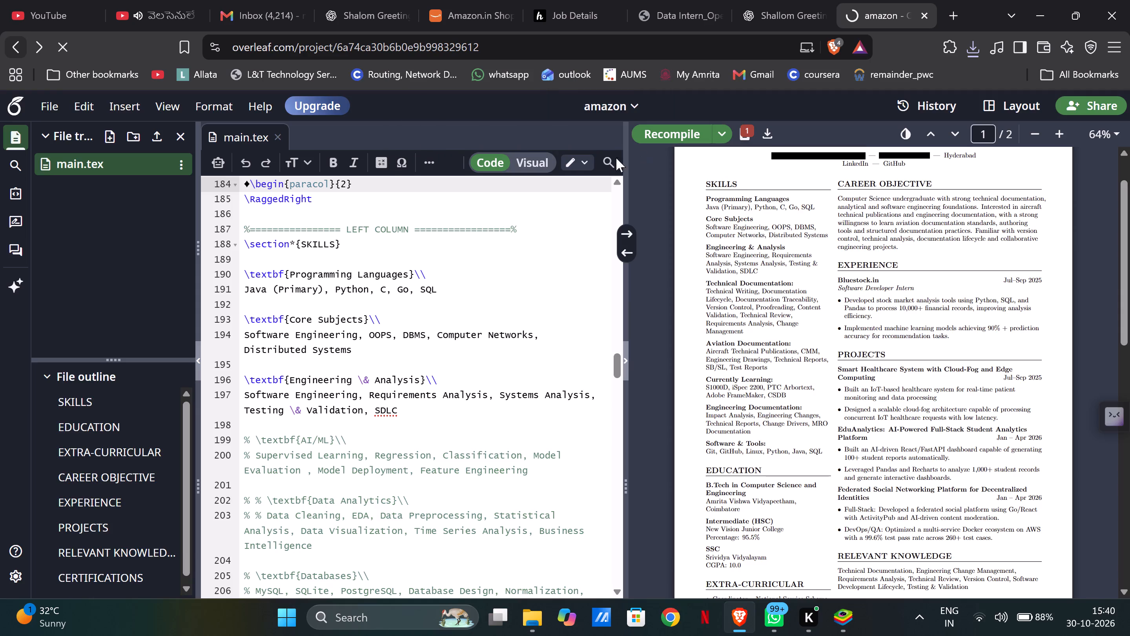
Open the JC_TM_resume project from the Overleaf project list.
{"action": "scroll", "coordinate": [395, 347], "scroll_direction": "down", "scroll_amount": 1}
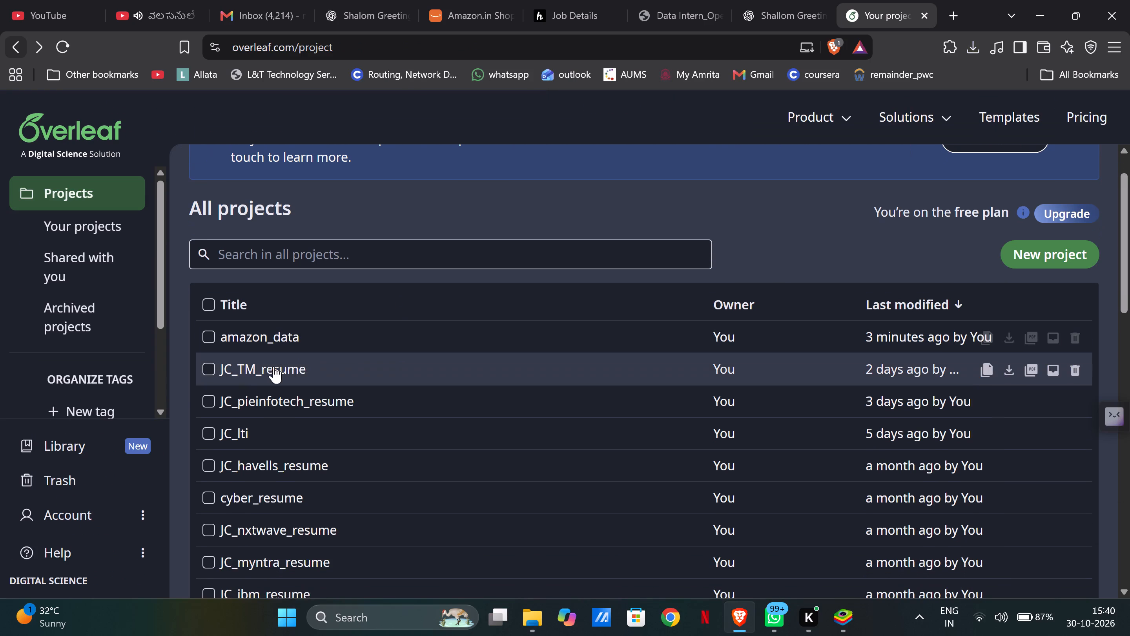
{"action": "left_click", "coordinate": [237, 369]}
{"action": "left_click", "coordinate": [906, 44]}
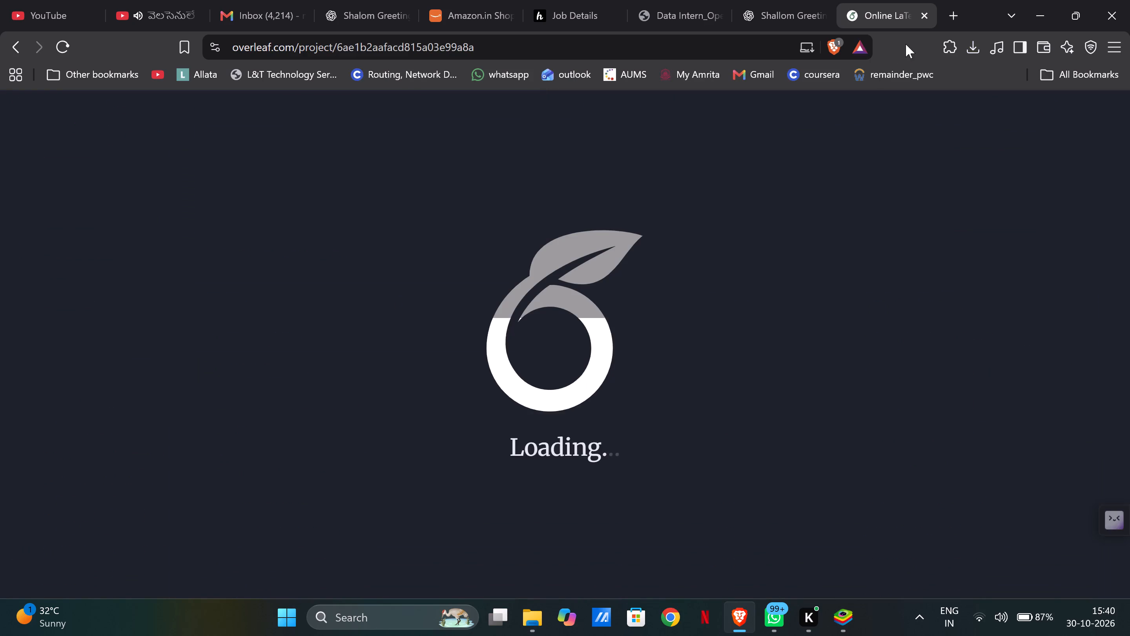
{"action": "left_click", "coordinate": [905, 47]}
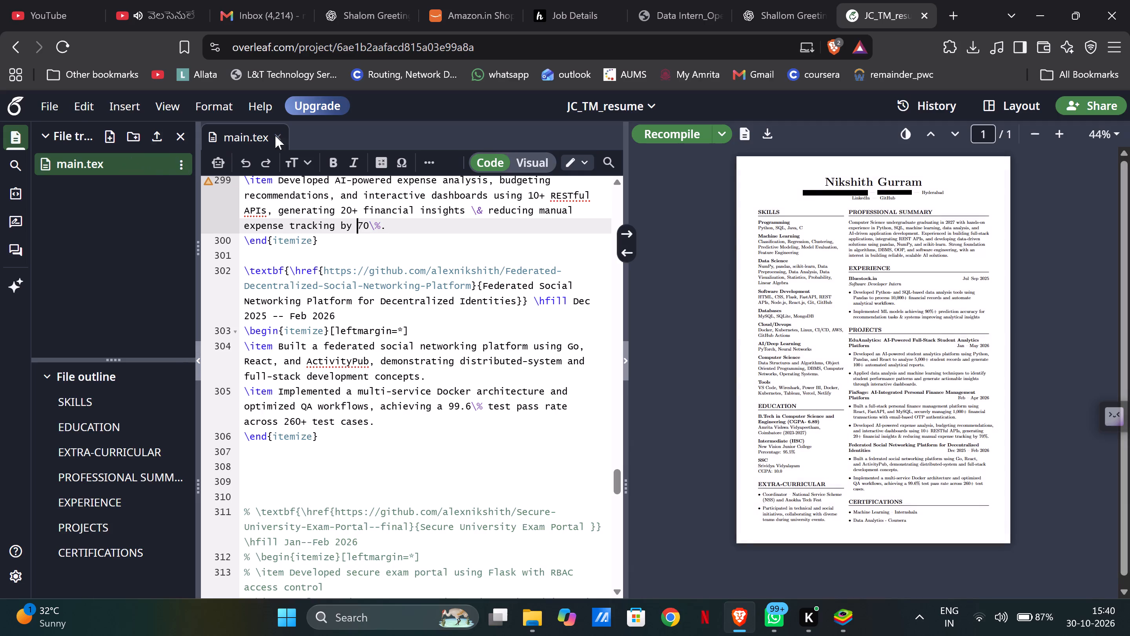
Make a copy of the JC_TM_resume project named JC_openfx_devops_resume.
{"action": "left_click", "coordinate": [60, 111]}
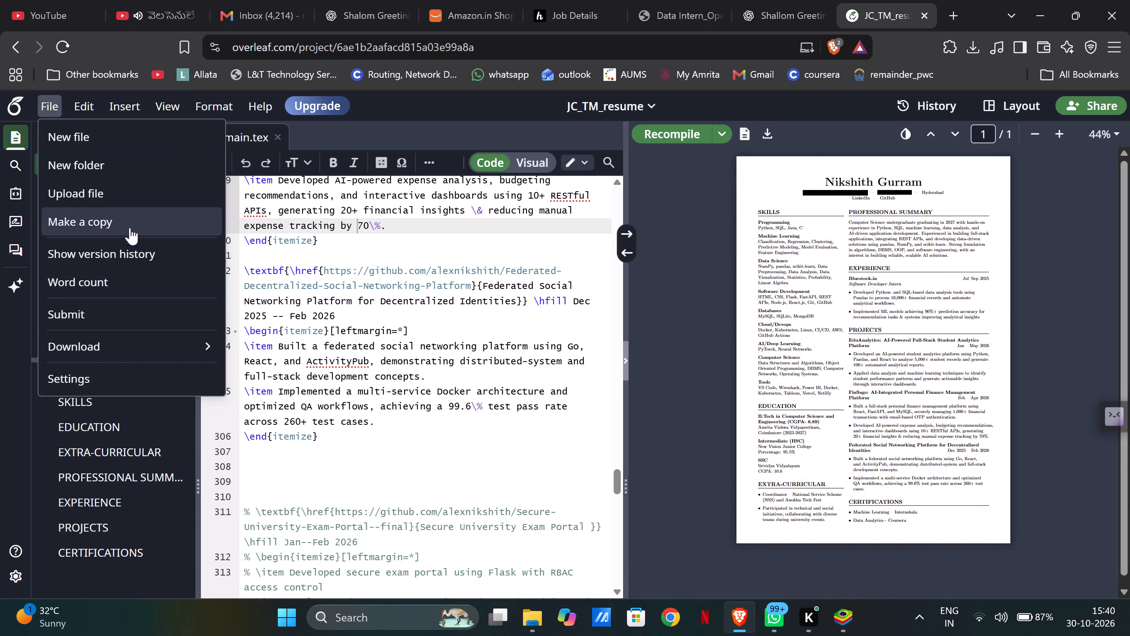
{"action": "left_click", "coordinate": [130, 221]}
{"action": "left_click_drag", "start_coordinate": [518, 205], "coordinate": [262, 215]}
{"action": "type", "text": "JC_"}
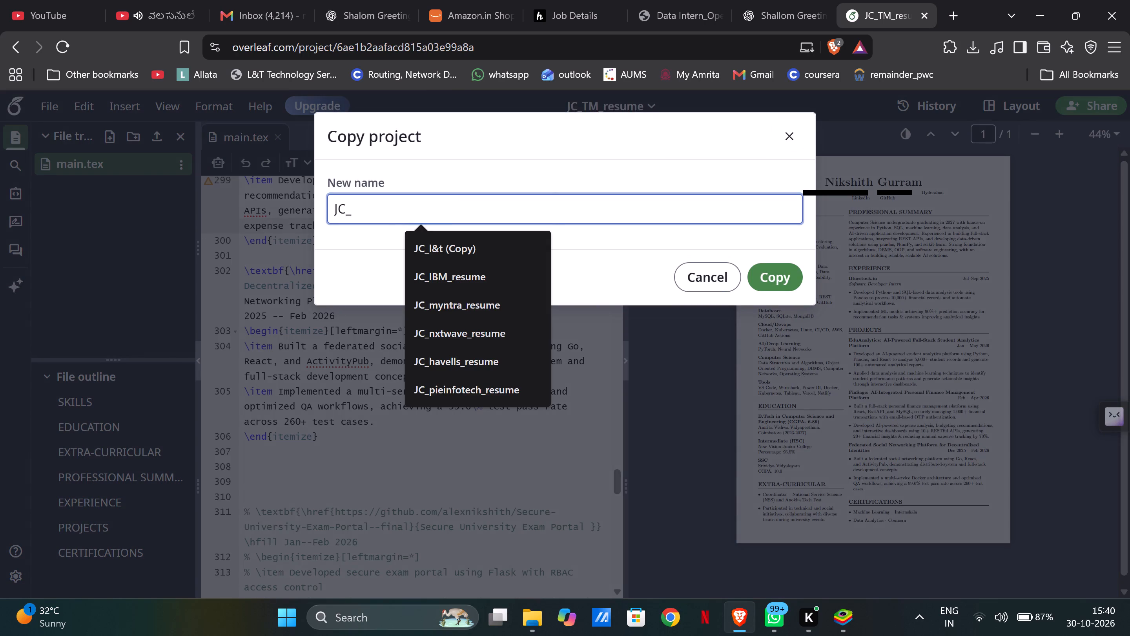
{"action": "type", "text": "openfx_"}
{"action": "type", "text": "devops_resume"}
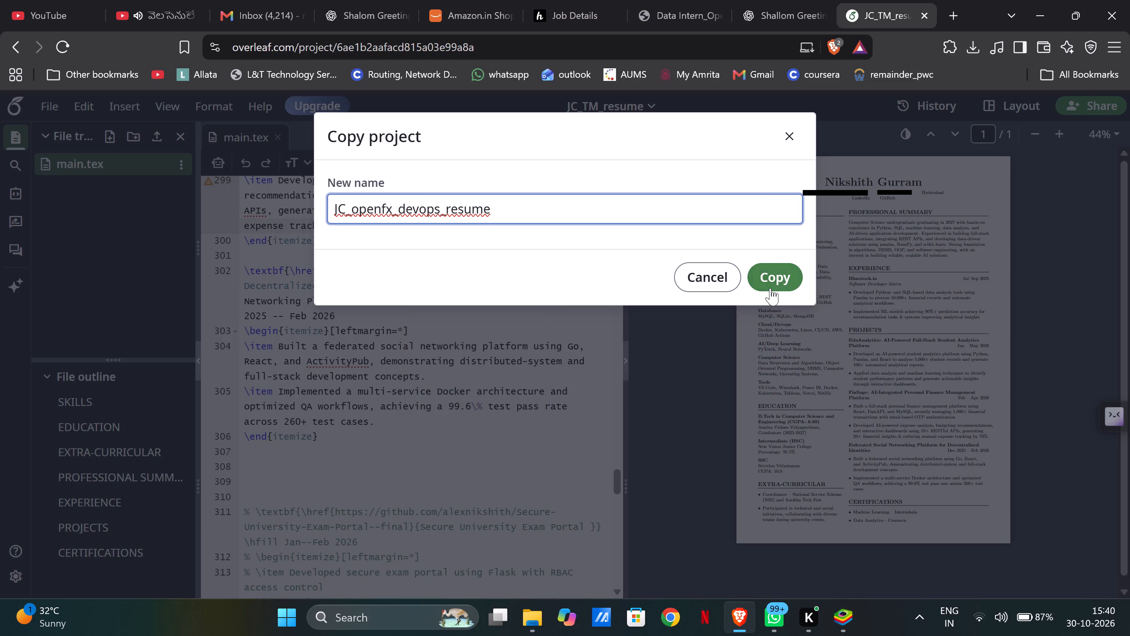
{"action": "left_click", "coordinate": [770, 287]}
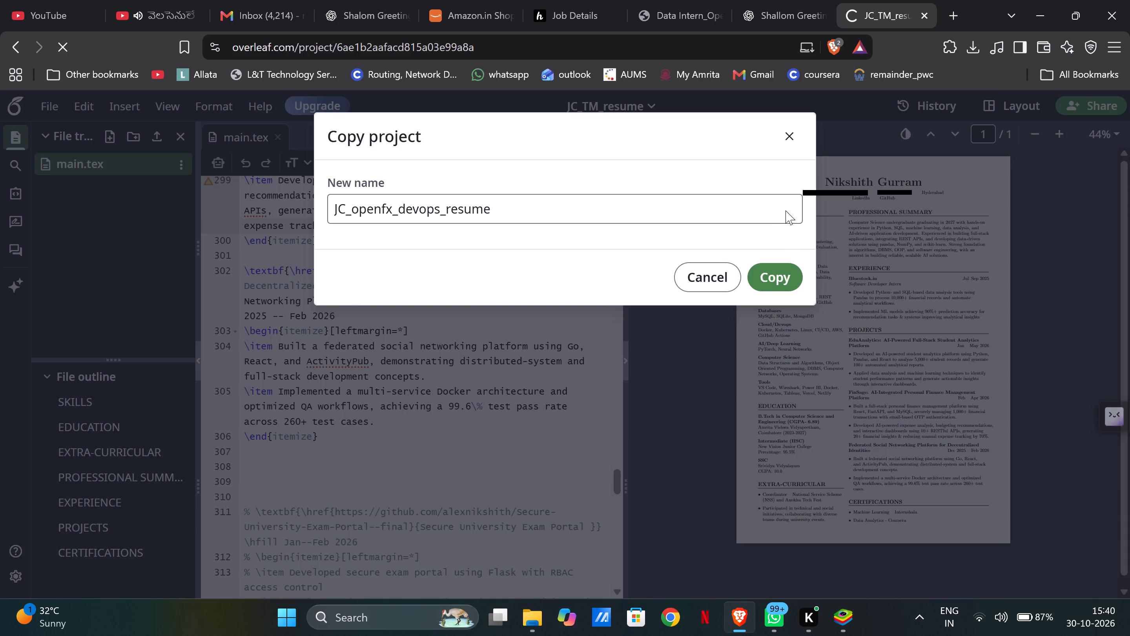
{"action": "left_click", "coordinate": [900, 41]}
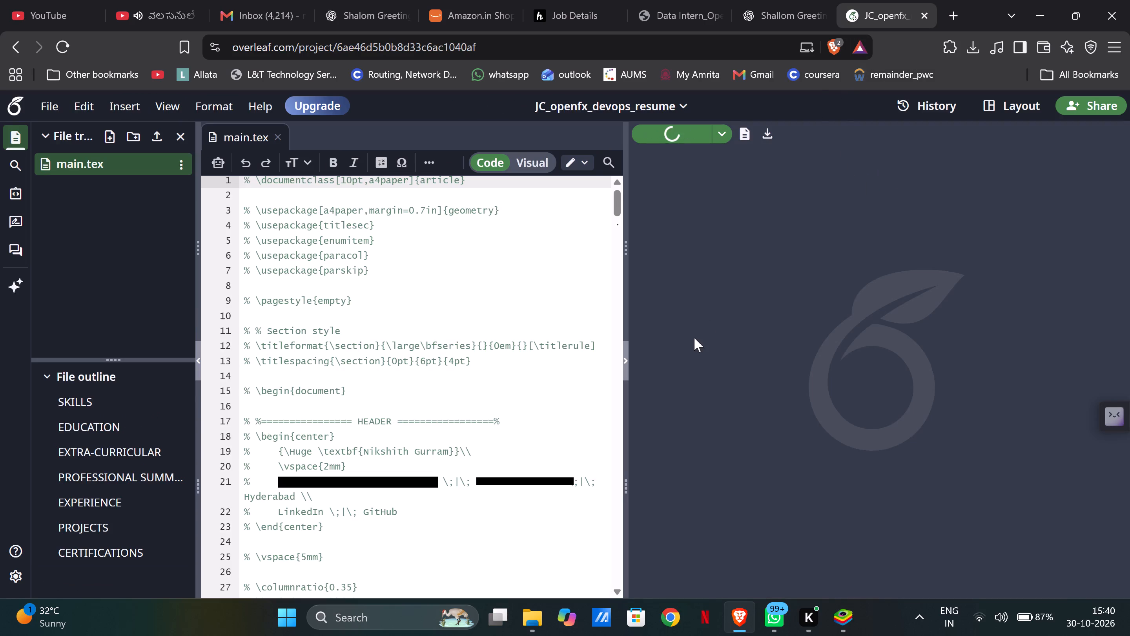
{"action": "left_click", "coordinate": [904, 38]}
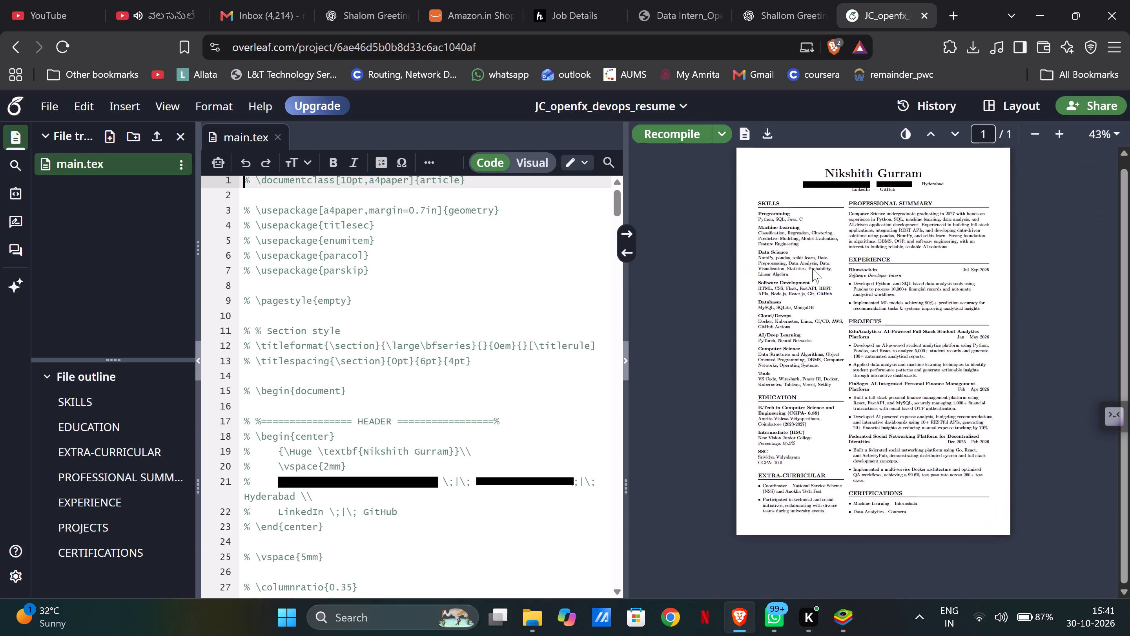
{"action": "key", "text": "Print"}
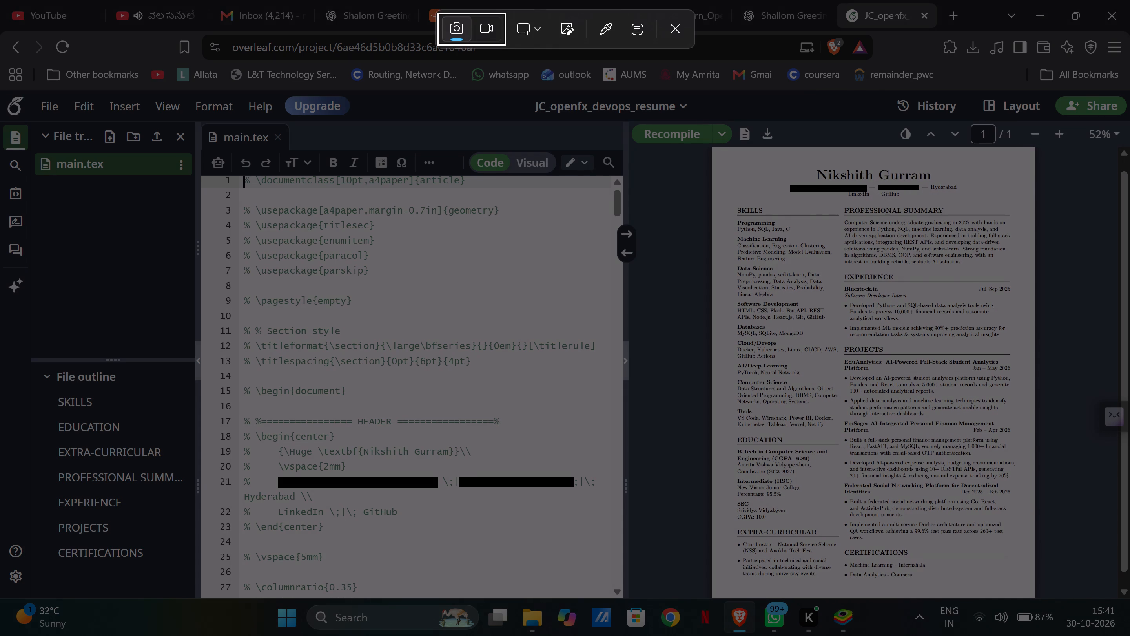
{"action": "left_click_drag", "start_coordinate": [718, 152], "coordinate": [973, 566]}
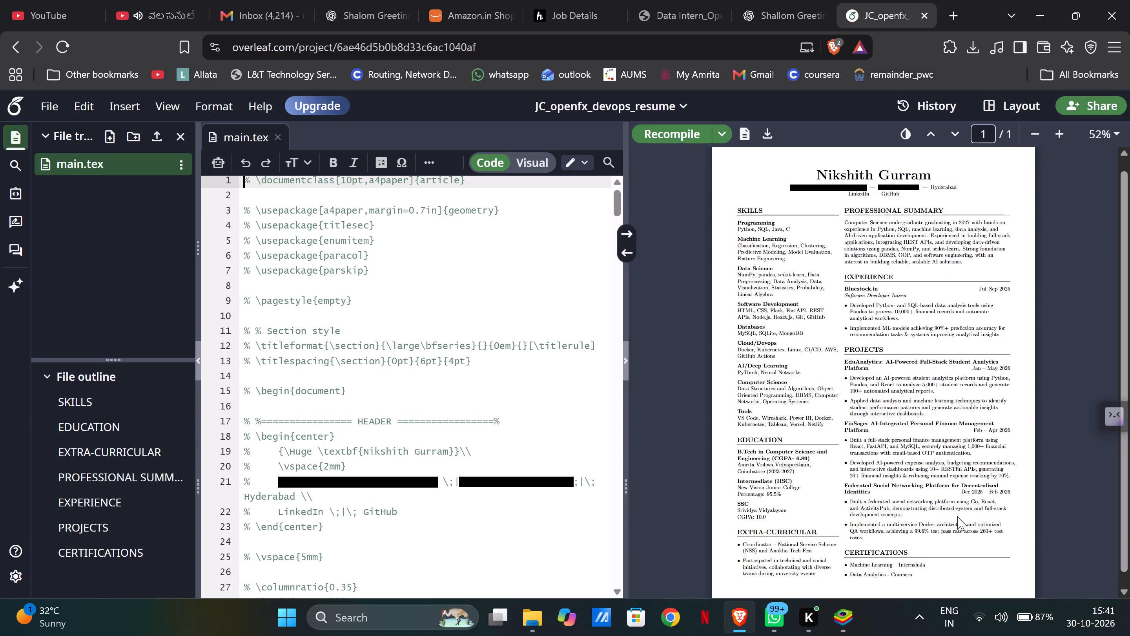
{"action": "key", "text": "Print"}
{"action": "left_click_drag", "start_coordinate": [718, 150], "coordinate": [1004, 577]}
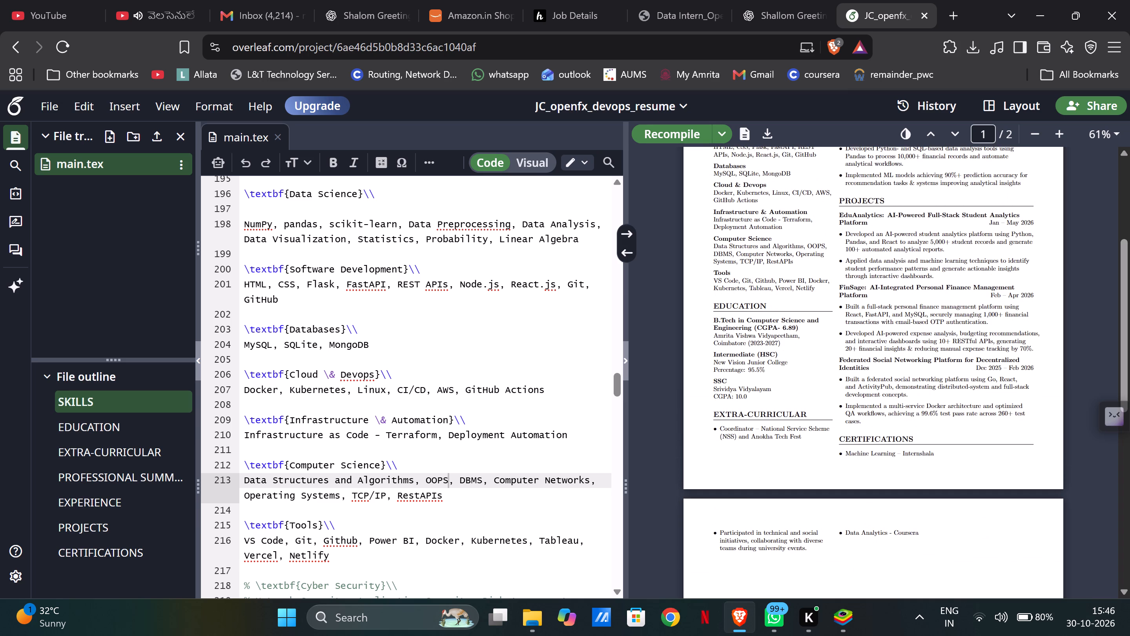
{"action": "scroll", "coordinate": [749, 353], "scroll_direction": "up", "scroll_amount": 2}
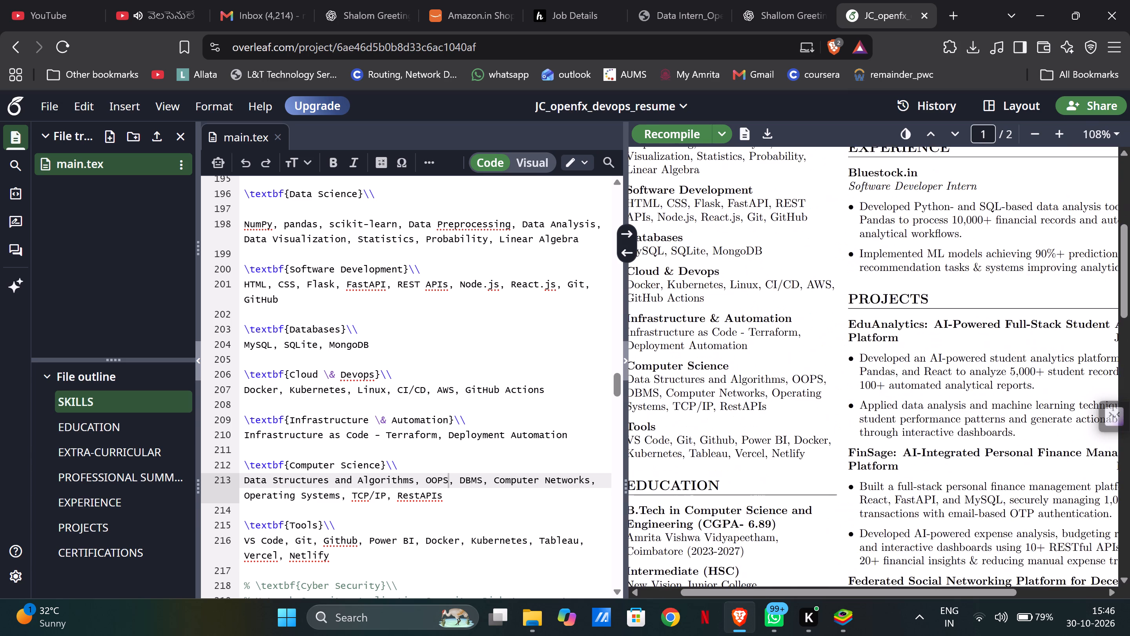
{"action": "scroll", "coordinate": [745, 290], "scroll_direction": "right", "scroll_amount": 1}
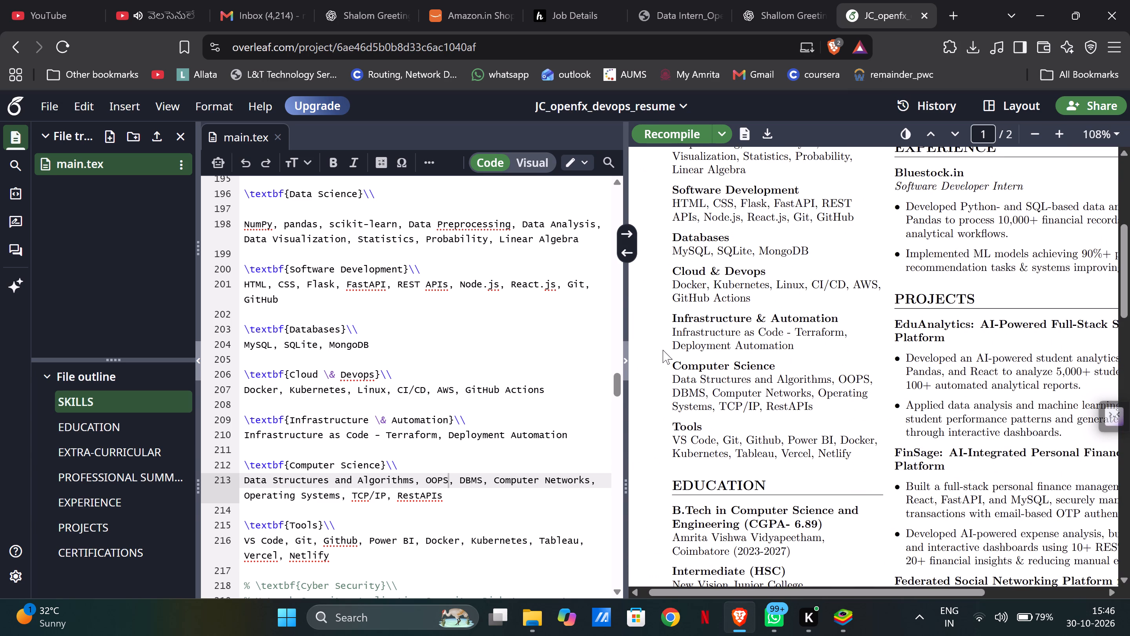
Remove Docker and Kubernetes from the Tools skills entry and recompile the resume.
{"action": "scroll", "coordinate": [535, 497], "scroll_direction": "down", "scroll_amount": 3}
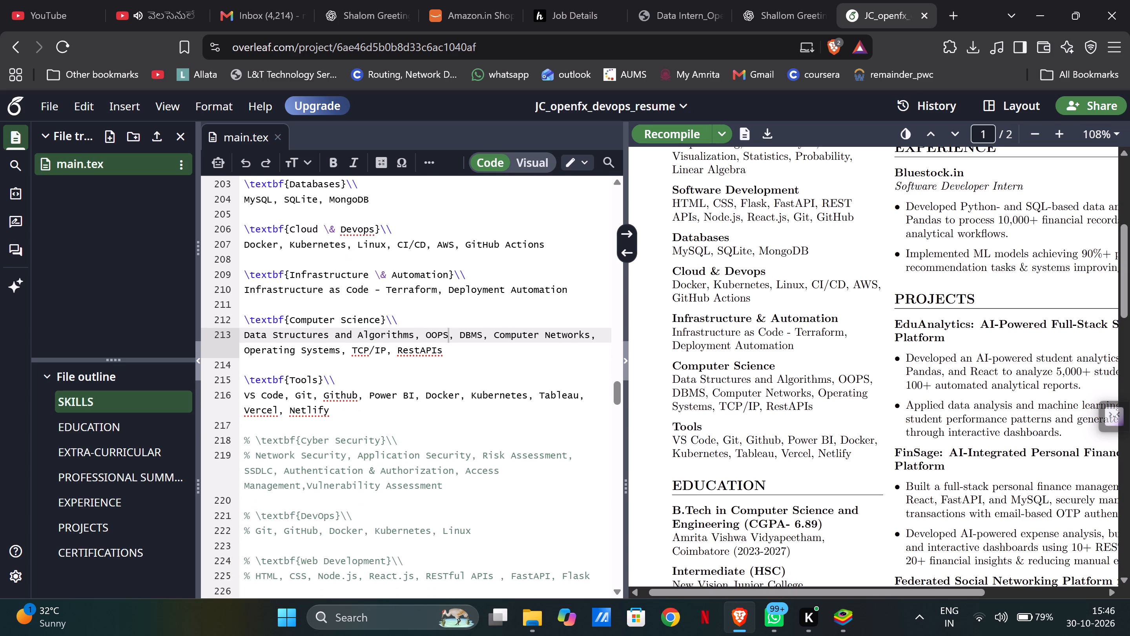
{"action": "scroll", "coordinate": [535, 497], "scroll_direction": "right", "scroll_amount": 1}
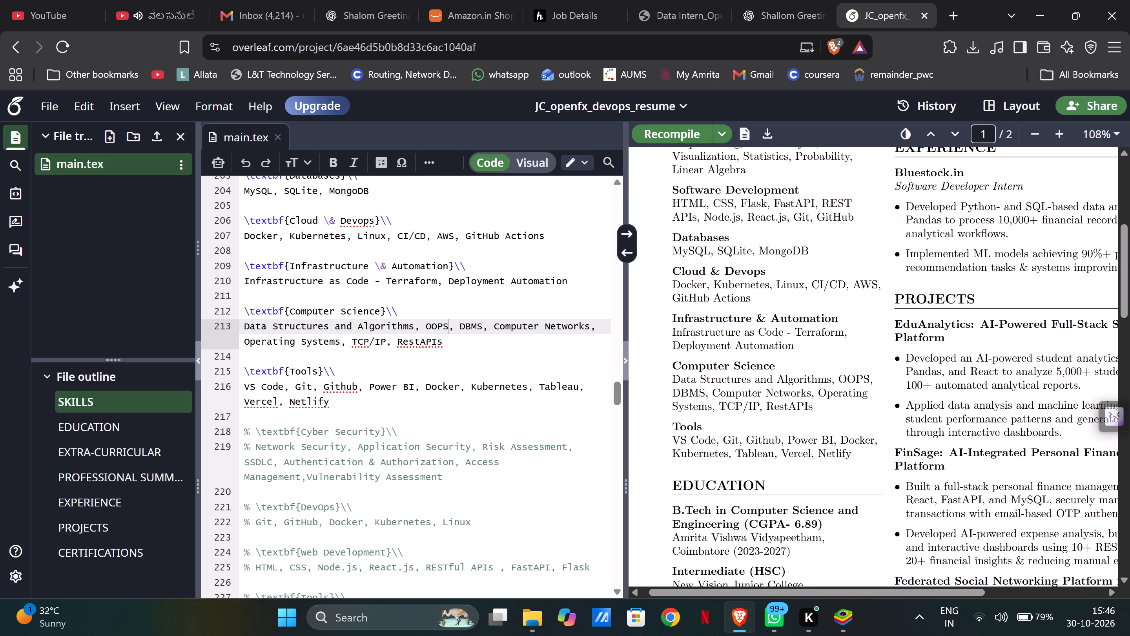
{"action": "scroll", "coordinate": [535, 497], "scroll_direction": "right", "scroll_amount": 1}
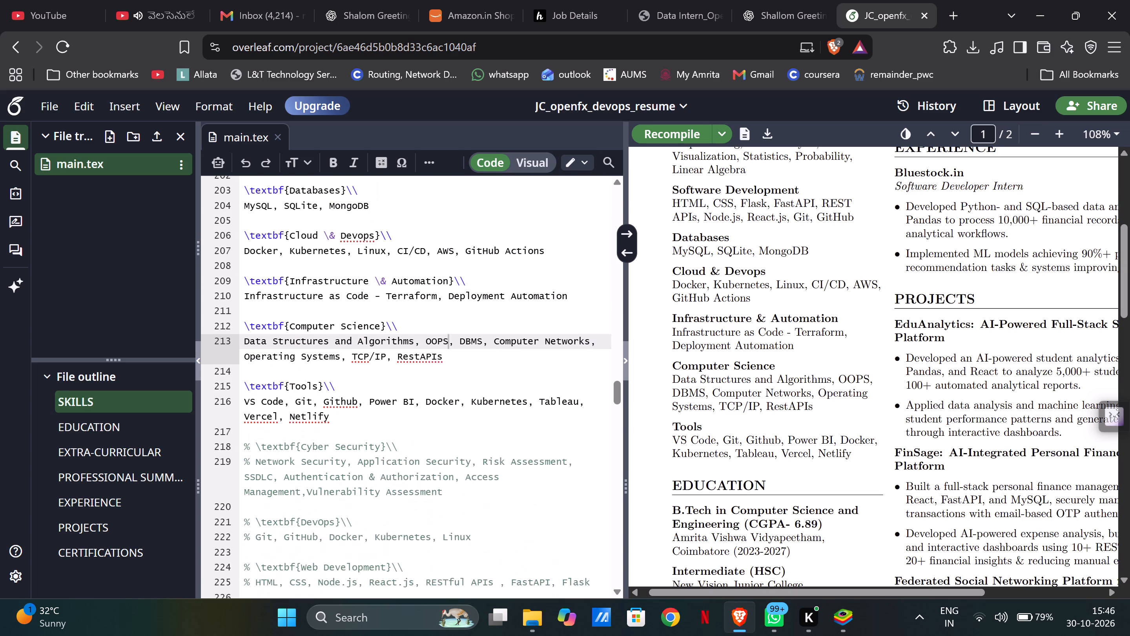
{"action": "scroll", "coordinate": [535, 497], "scroll_direction": "right", "scroll_amount": 1}
{"action": "left_click", "coordinate": [533, 450]}
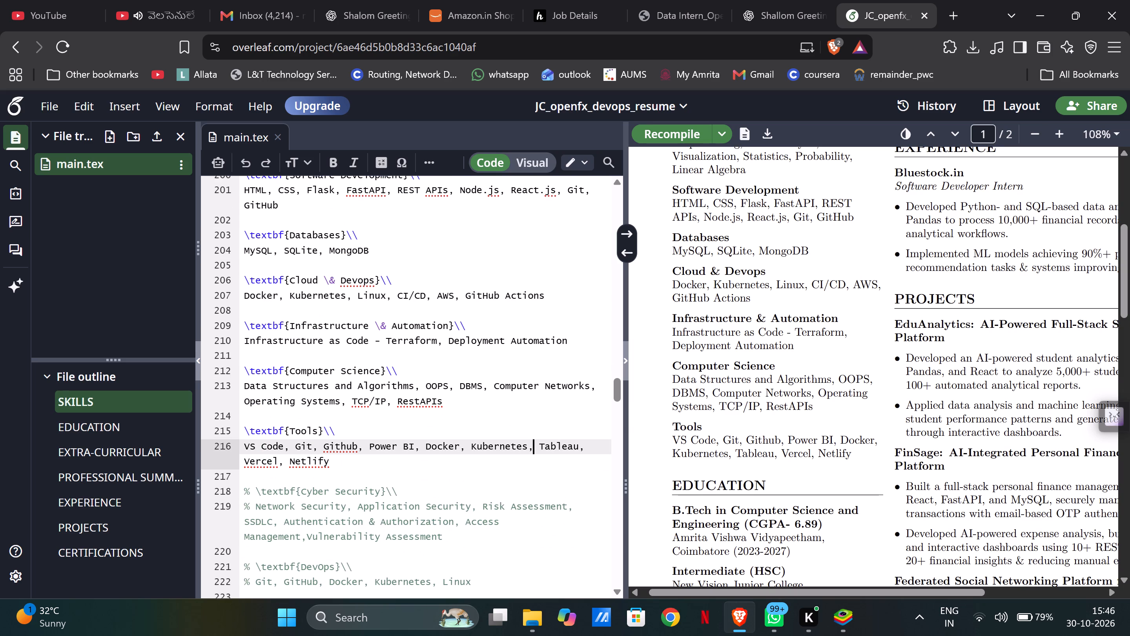
{"action": "key", "text": "Left"}
{"action": "key", "text": "BackSpace"}
{"action": "key", "text": "BackSpace"}
{"action": "key", "text": "BackSpace"}
{"action": "key", "text": "BackSpace"}
{"action": "key", "text": "BackSpace"}
{"action": "key", "text": "BackSpace"}
{"action": "key", "text": "BackSpace"}
{"action": "key", "text": "BackSpace"}
{"action": "key", "text": "BackSpace"}
{"action": "key", "text": "BackSpace"}
{"action": "key", "text": "BackSpace"}
{"action": "key", "text": "BackSpace"}
{"action": "key", "text": "BackSpace"}
{"action": "key", "text": "BackSpace"}
{"action": "key", "text": "BackSpace"}
{"action": "key", "text": "BackSpace"}
{"action": "key", "text": "BackSpace"}
{"action": "key", "text": "BackSpace"}
{"action": "key", "text": "BackSpace"}
{"action": "key", "text": "BackSpace"}
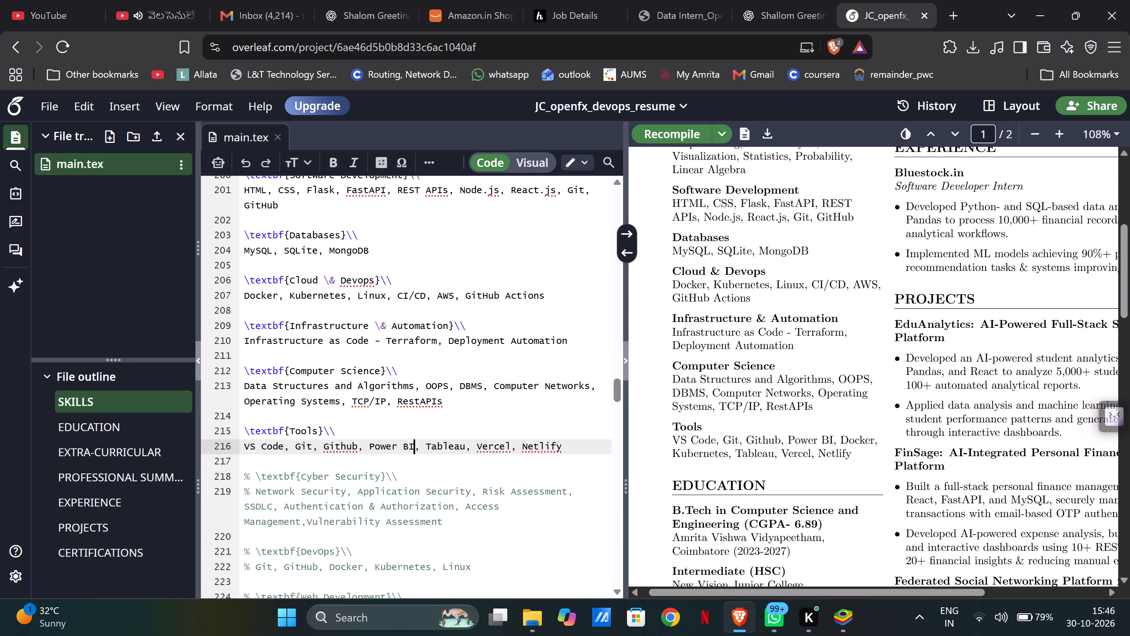
{"action": "left_click", "coordinate": [682, 133]}
{"action": "left_click", "coordinate": [905, 43]}
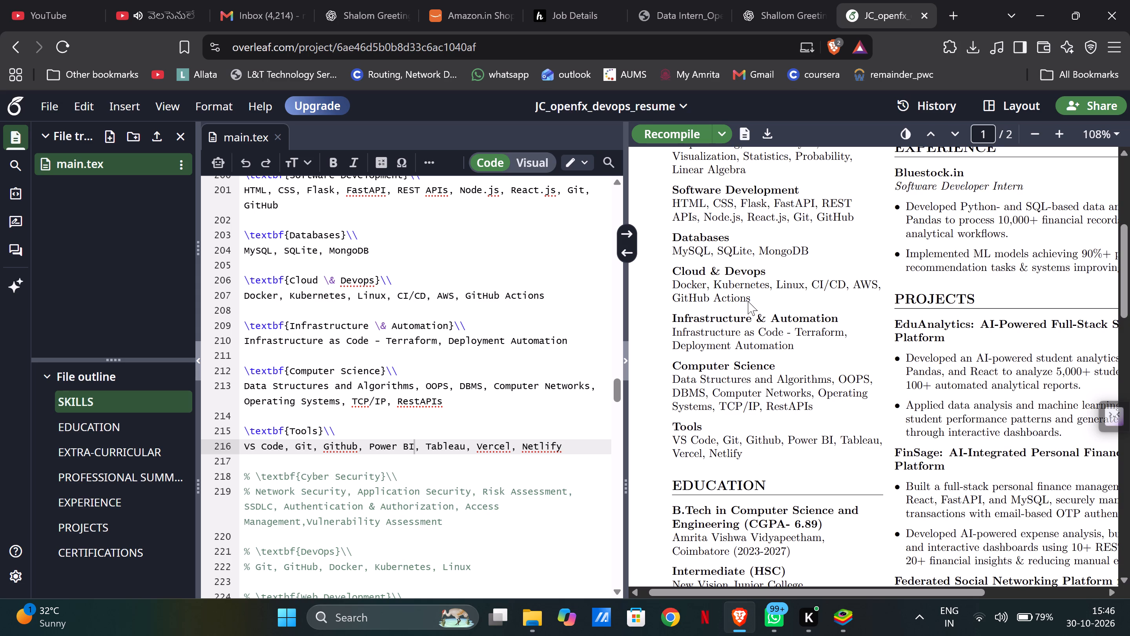
Examine the recompiled resume from the Skills section down to Certifications and compare the skills column with its LaTeX source.
{"action": "scroll", "coordinate": [809, 369], "scroll_direction": "up", "scroll_amount": 2}
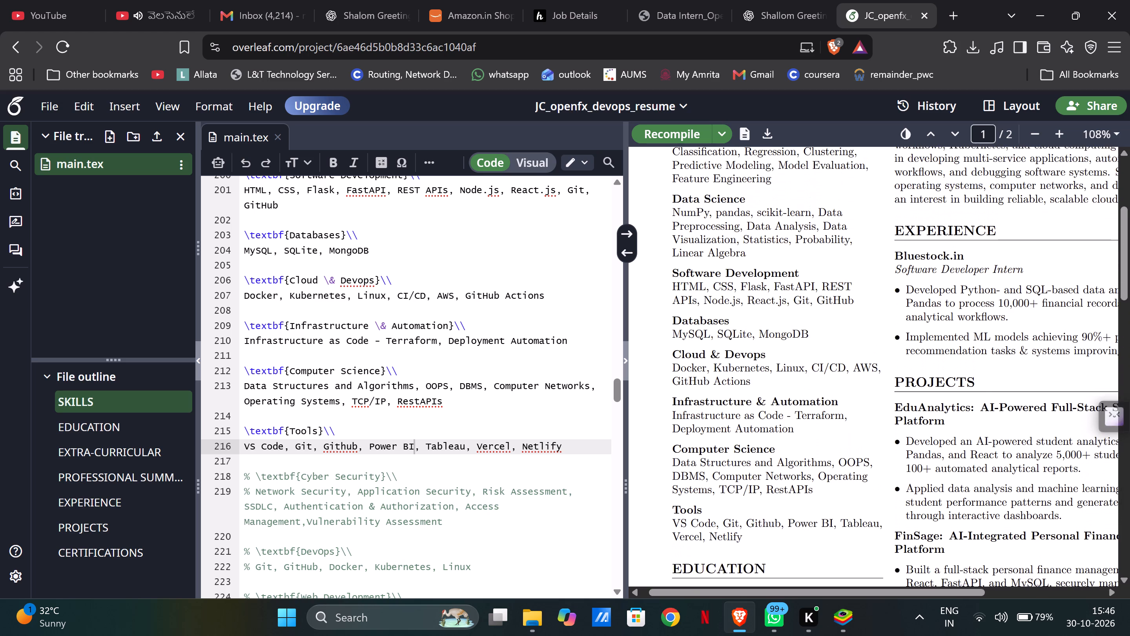
{"action": "scroll", "coordinate": [809, 369], "scroll_direction": "up", "scroll_amount": 2}
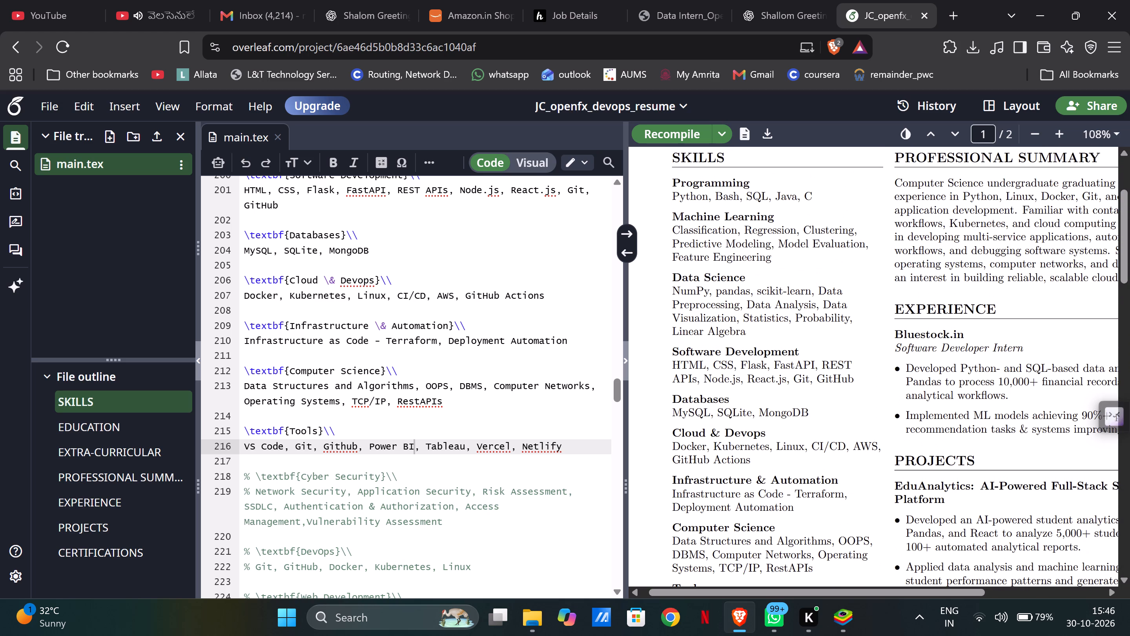
{"action": "scroll", "coordinate": [523, 332], "scroll_direction": "up", "scroll_amount": 1}
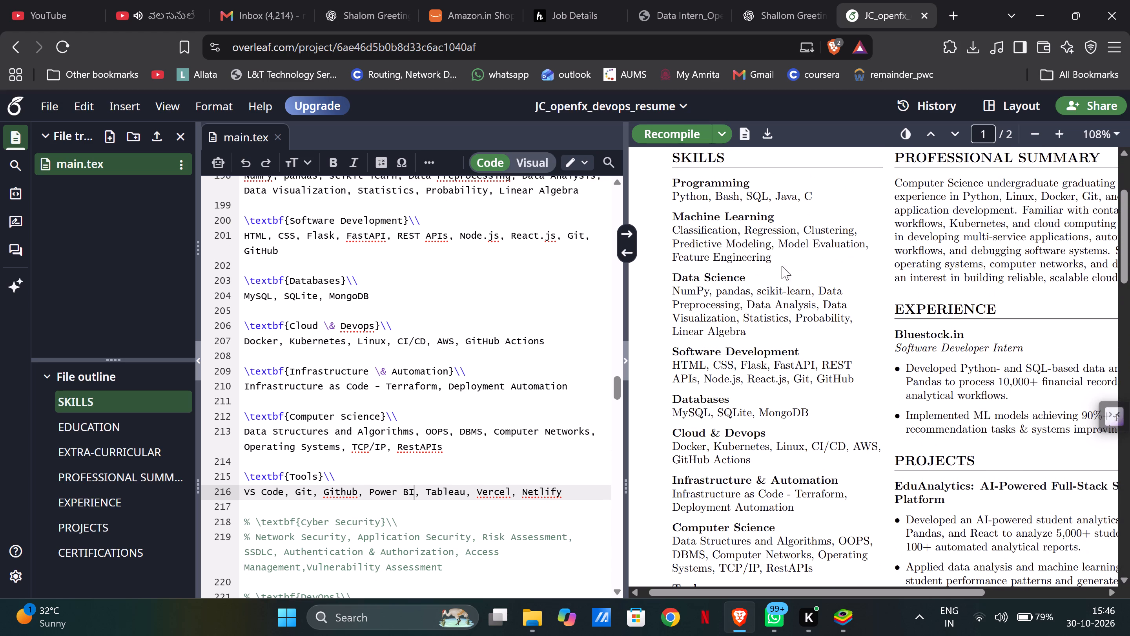
{"action": "scroll", "coordinate": [447, 343], "scroll_direction": "up", "scroll_amount": 1}
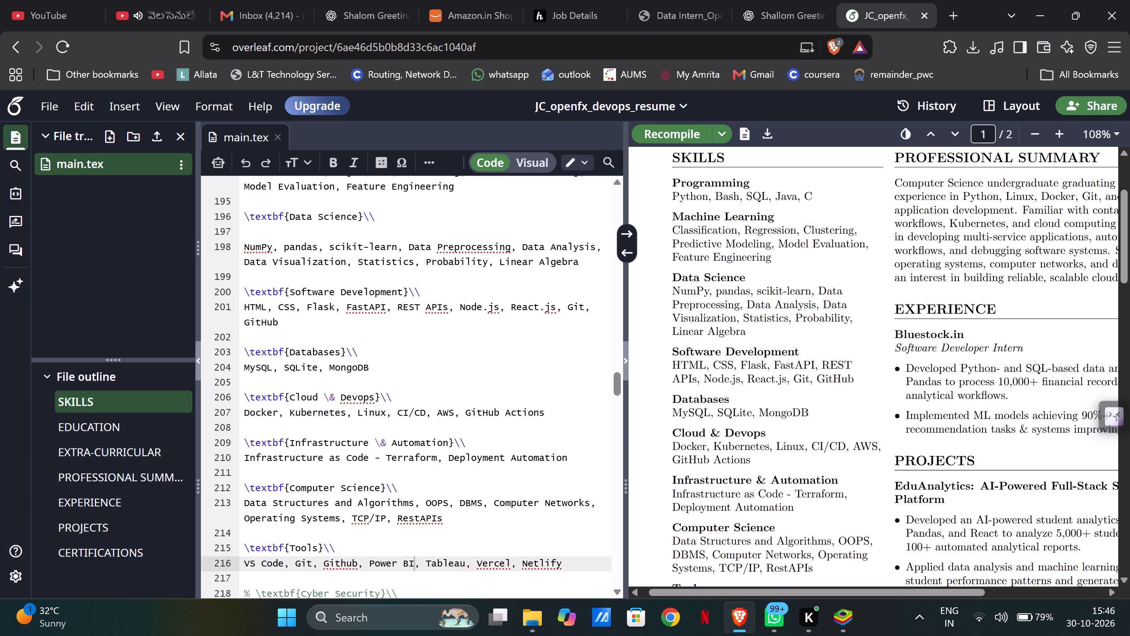
{"action": "scroll", "coordinate": [447, 343], "scroll_direction": "up", "scroll_amount": 1}
{"action": "scroll", "coordinate": [789, 312], "scroll_direction": "down", "scroll_amount": 4}
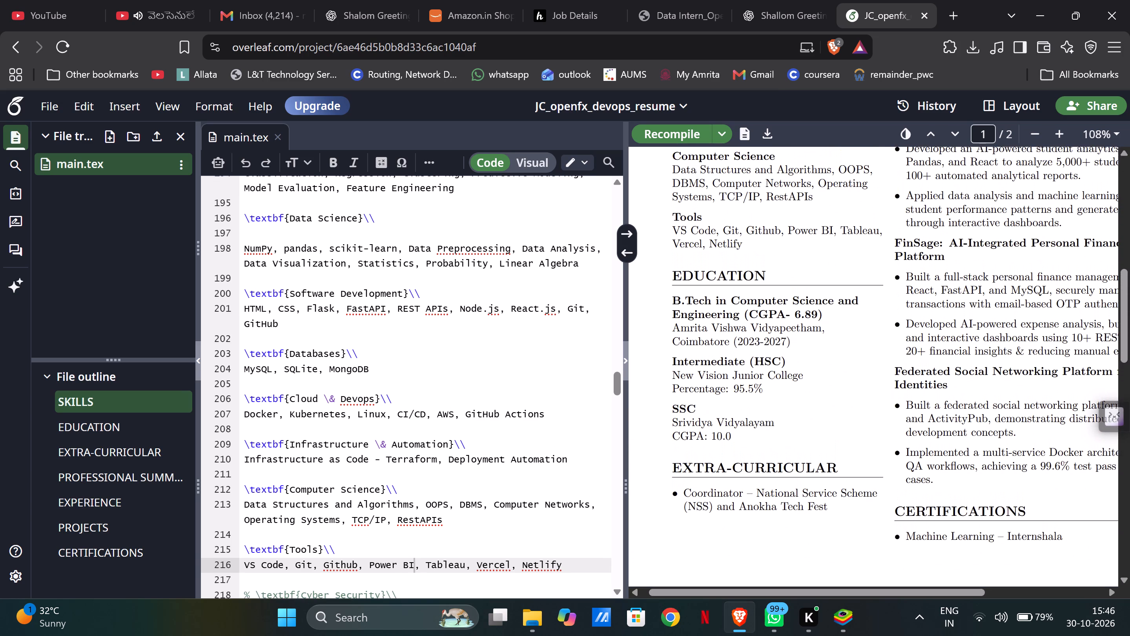
{"action": "scroll", "coordinate": [789, 312], "scroll_direction": "up", "scroll_amount": 1}
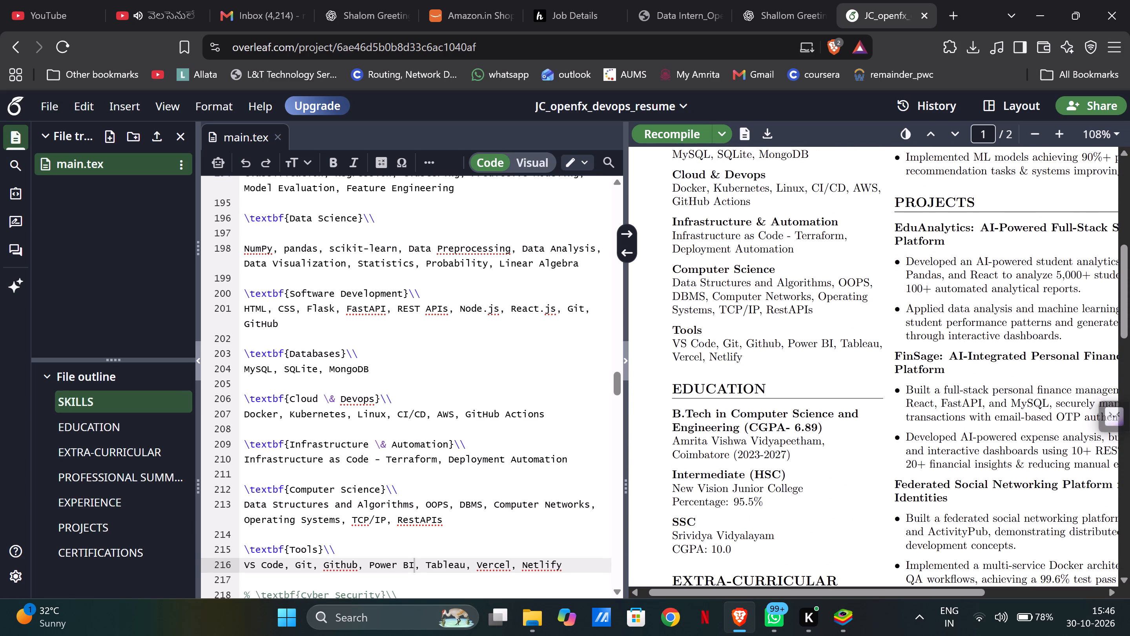
Remove Power BI from the Tools skills entry and recompile the resume.
{"action": "scroll", "coordinate": [470, 458], "scroll_direction": "down", "scroll_amount": 3}
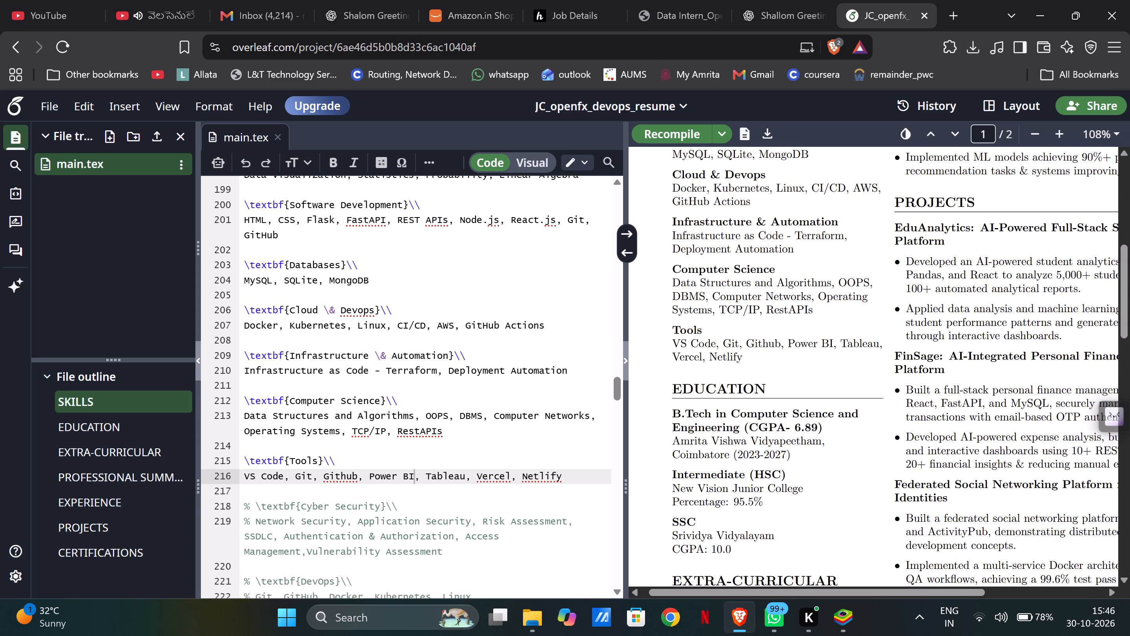
{"action": "scroll", "coordinate": [470, 458], "scroll_direction": "down", "scroll_amount": 3}
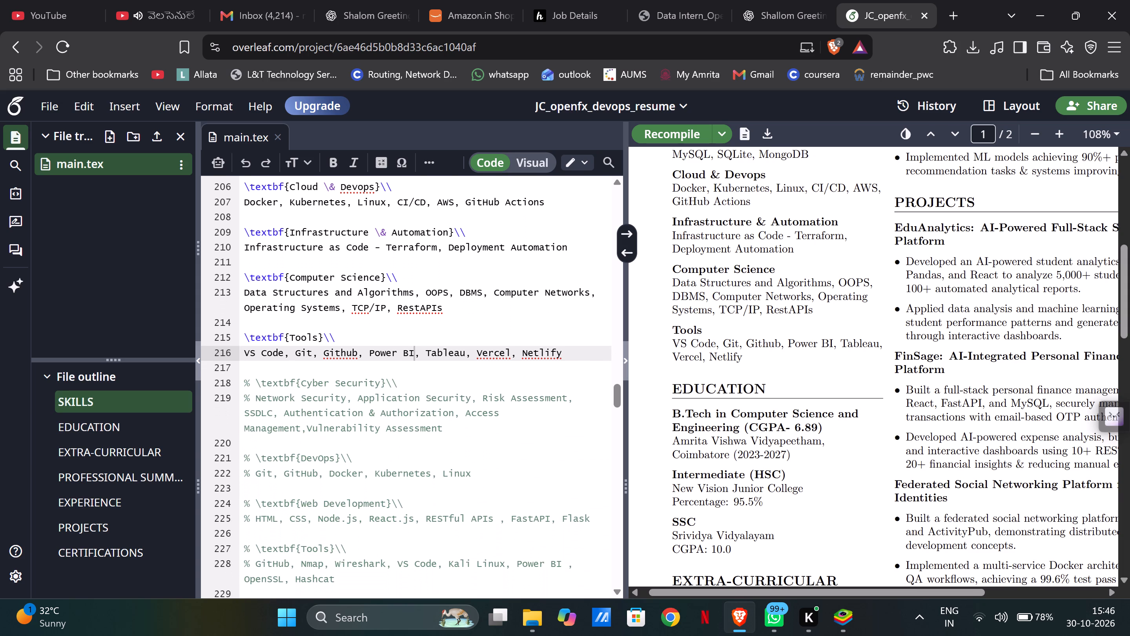
{"action": "left_click", "coordinate": [415, 357]}
{"action": "key", "text": "BackSpace"}
{"action": "key", "text": "BackSpace"}
{"action": "key", "text": "BackSpace"}
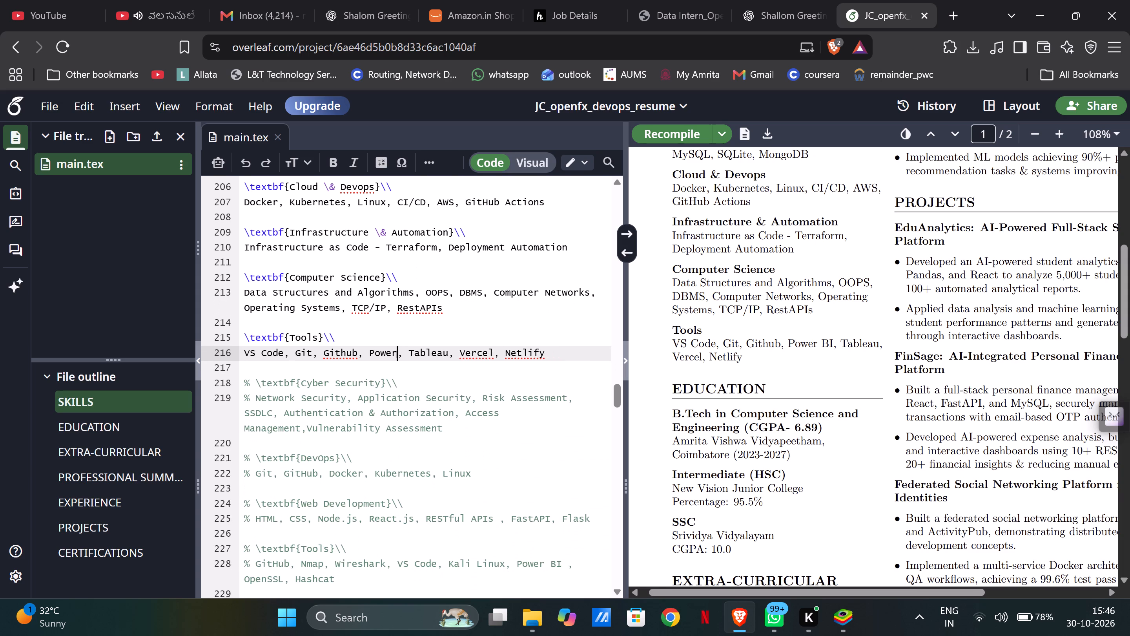
{"action": "key", "text": "BackSpace"}
{"action": "key", "text": "BackSpace"}
{"action": "key", "text": "BackSpace"}
{"action": "key", "text": "BackSpace"}
{"action": "key", "text": "BackSpace"}
{"action": "key", "text": "BackSpace"}
{"action": "key", "text": "BackSpace"}
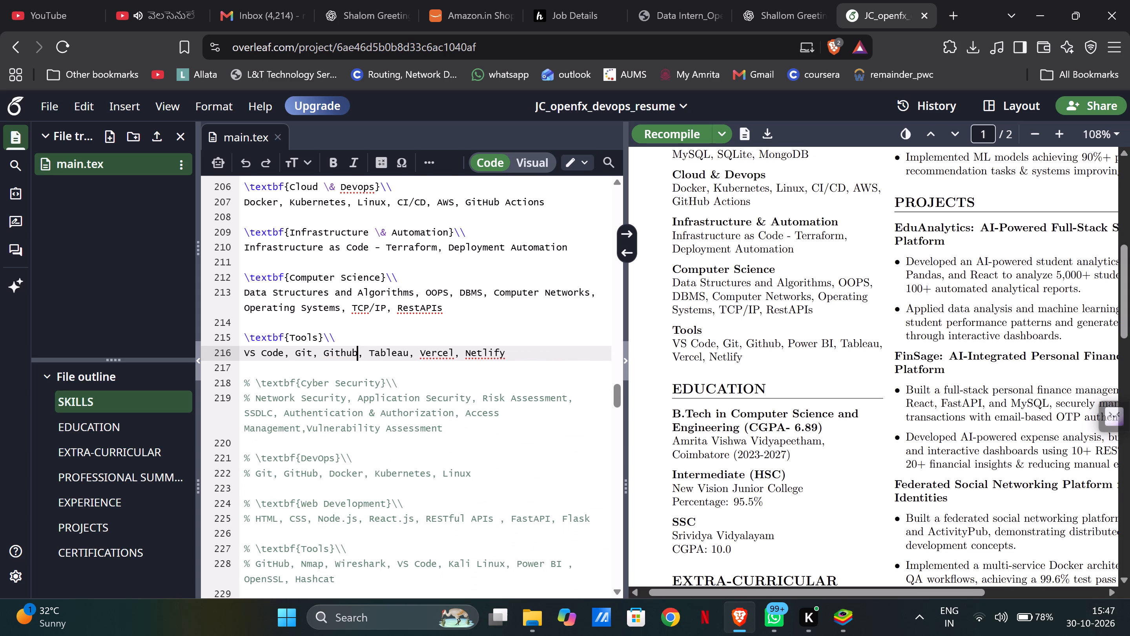
{"action": "left_click", "coordinate": [658, 132]}
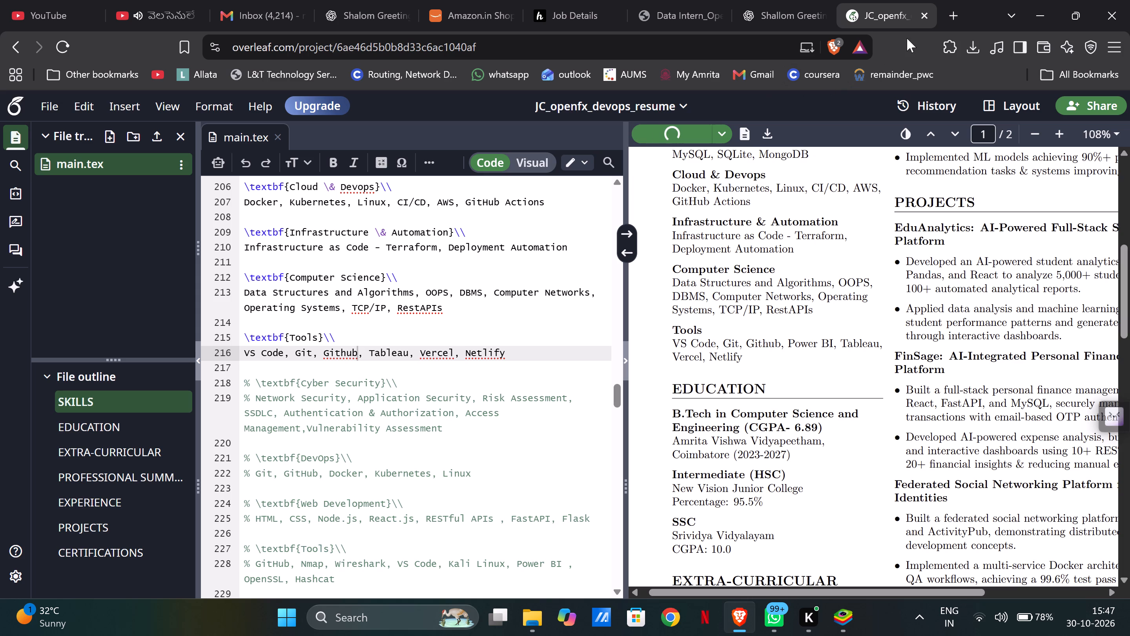
{"action": "left_click", "coordinate": [907, 38]}
Remove Netlify from the Tools skills entry, end the list with a period after Vercel, and recompile the resume.
{"action": "left_click", "coordinate": [536, 346]}
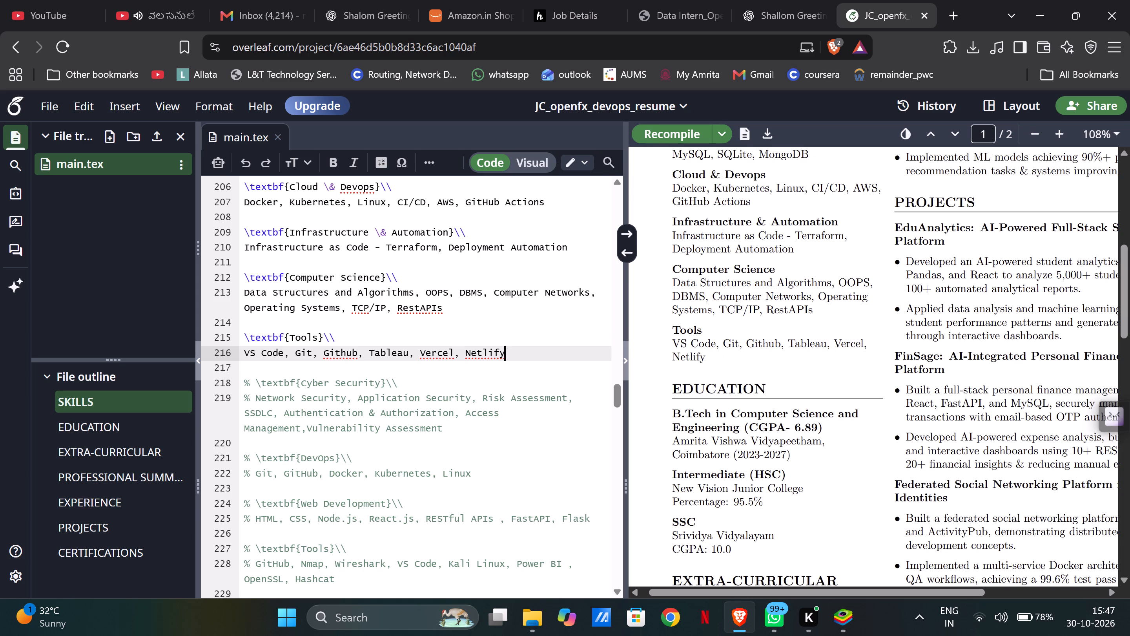
{"action": "key", "text": "BackSpace"}
{"action": "key", "text": "BackSpace"}
{"action": "key", "text": "BackSpace"}
{"action": "key", "text": "BackSpace"}
{"action": "key", "text": "BackSpace"}
{"action": "key", "text": "BackSpace"}
{"action": "key", "text": "BackSpace"}
{"action": "key", "text": "BackSpace"}
{"action": "key", "text": "BackSpace"}
{"action": "key", "text": "period"}
{"action": "left_click", "coordinate": [650, 128]}
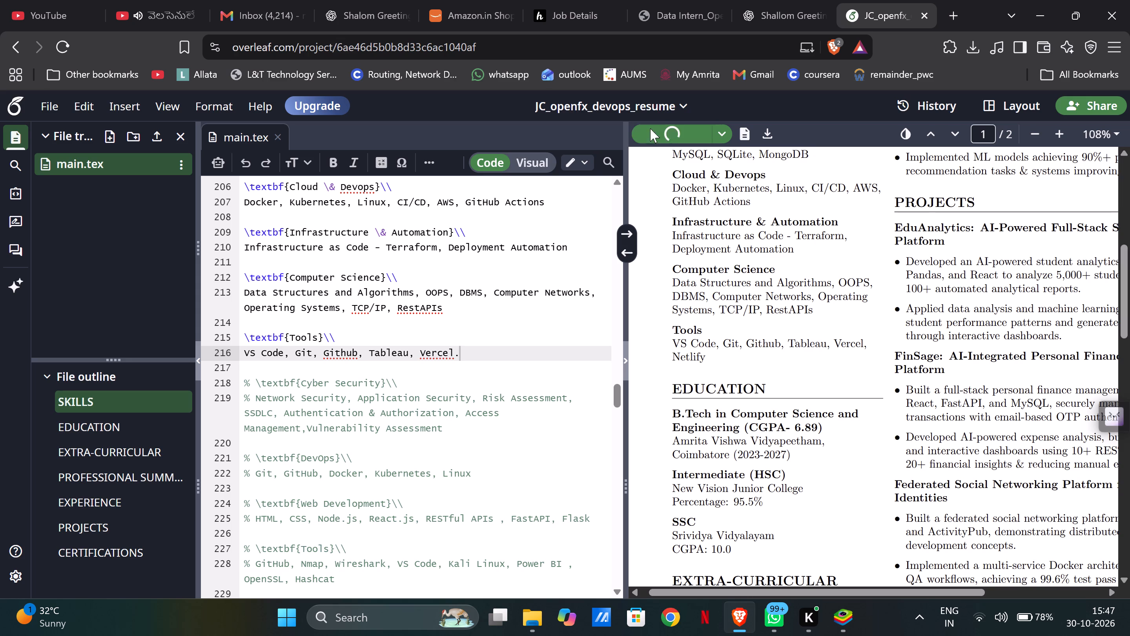
{"action": "left_click", "coordinate": [912, 35]}
In the federated social networking project's Docker architecture bullet, replace "and" after "architecture" with a comma and recompile the resume.
{"action": "scroll", "coordinate": [770, 291], "scroll_direction": "down", "scroll_amount": 3}
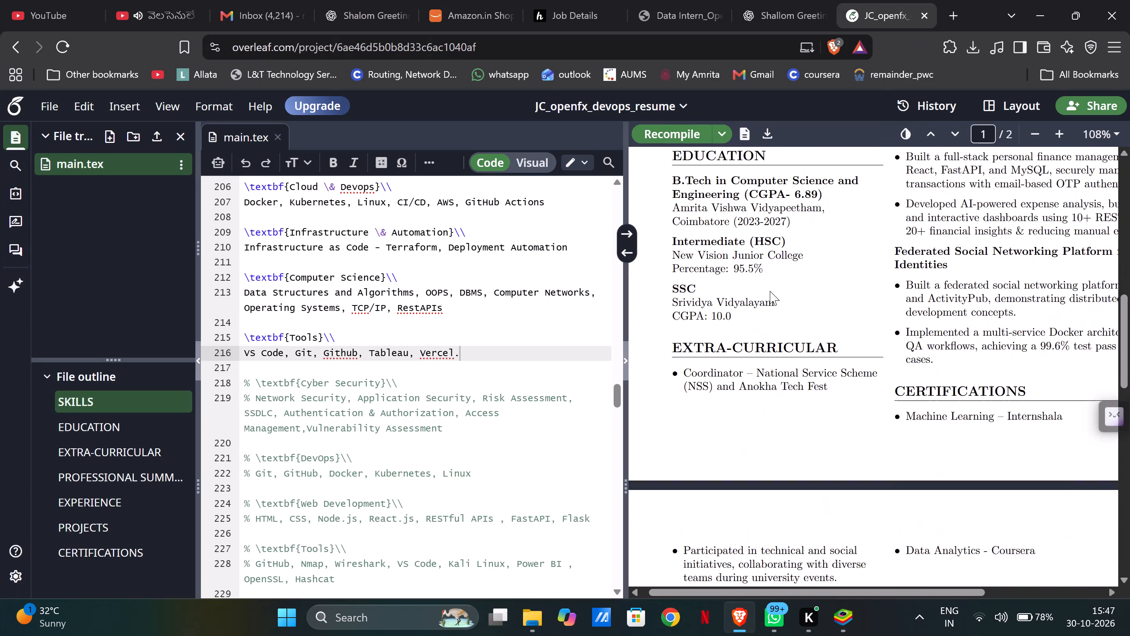
{"action": "scroll", "coordinate": [770, 291], "scroll_direction": "down", "scroll_amount": 4}
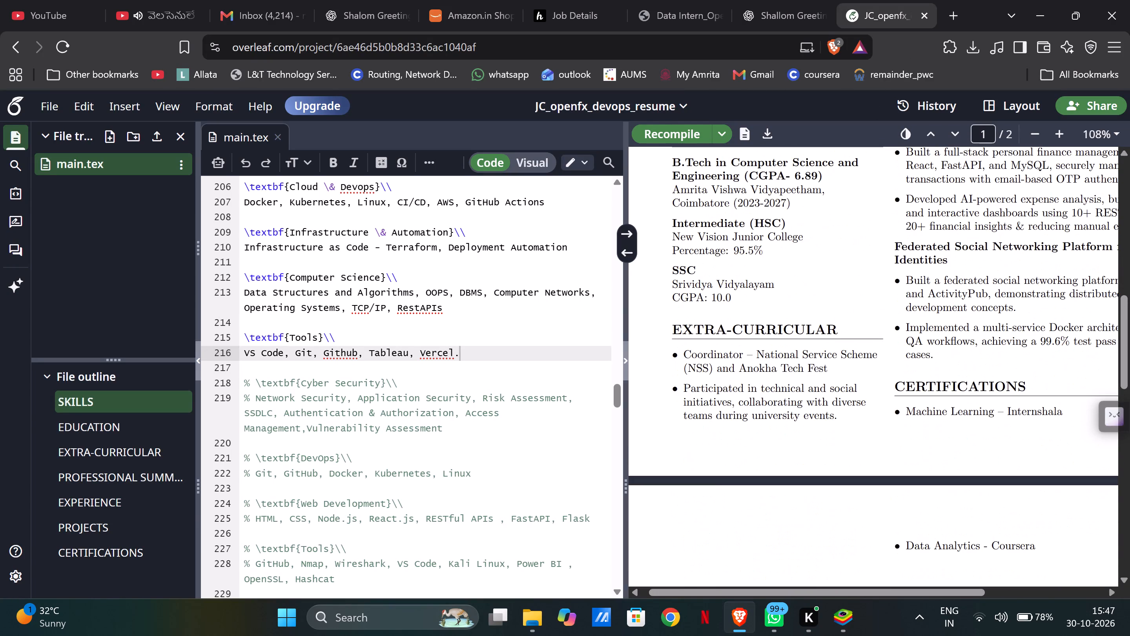
{"action": "scroll", "coordinate": [725, 408], "scroll_direction": "up", "scroll_amount": 1}
{"action": "scroll", "coordinate": [859, 396], "scroll_direction": "up", "scroll_amount": 1}
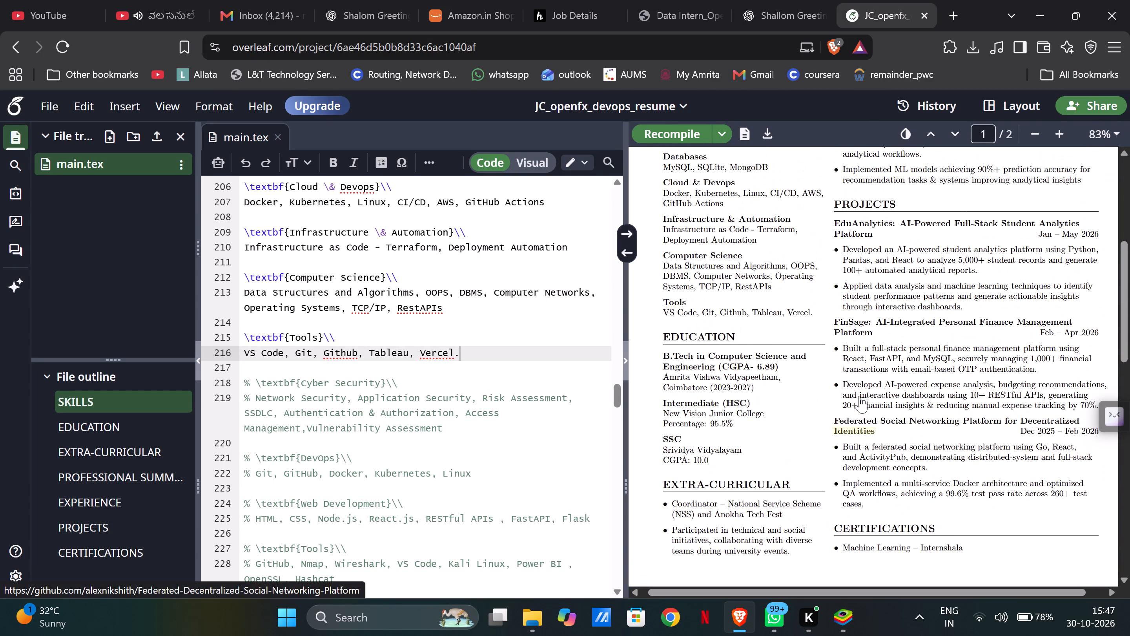
{"action": "scroll", "coordinate": [859, 396], "scroll_direction": "up", "scroll_amount": 1}
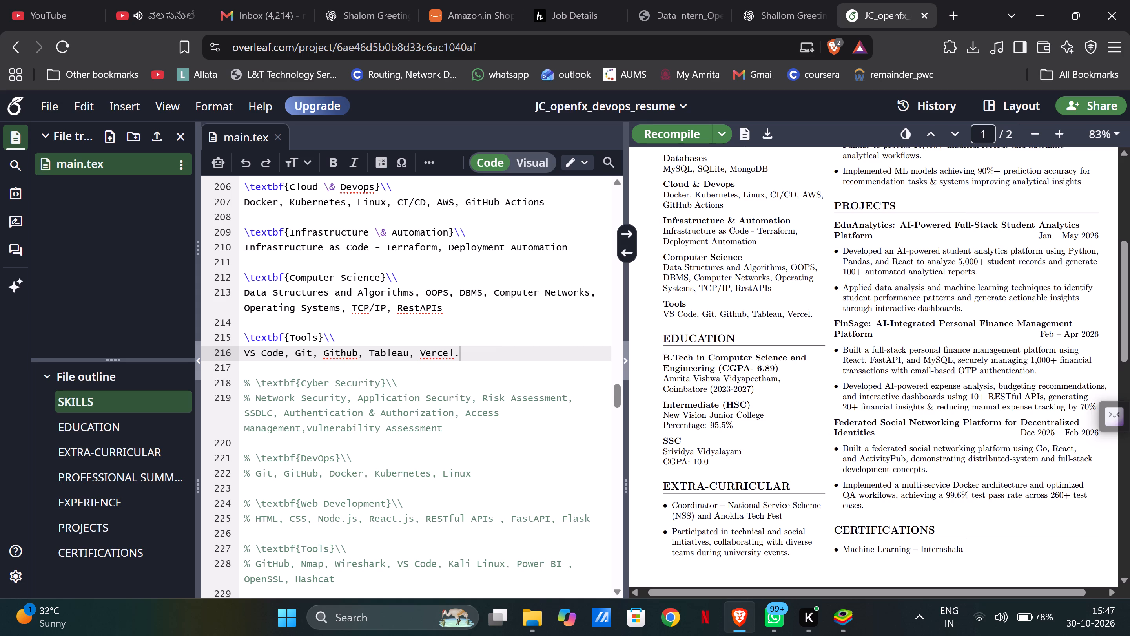
{"action": "scroll", "coordinate": [383, 478], "scroll_direction": "down", "scroll_amount": 4}
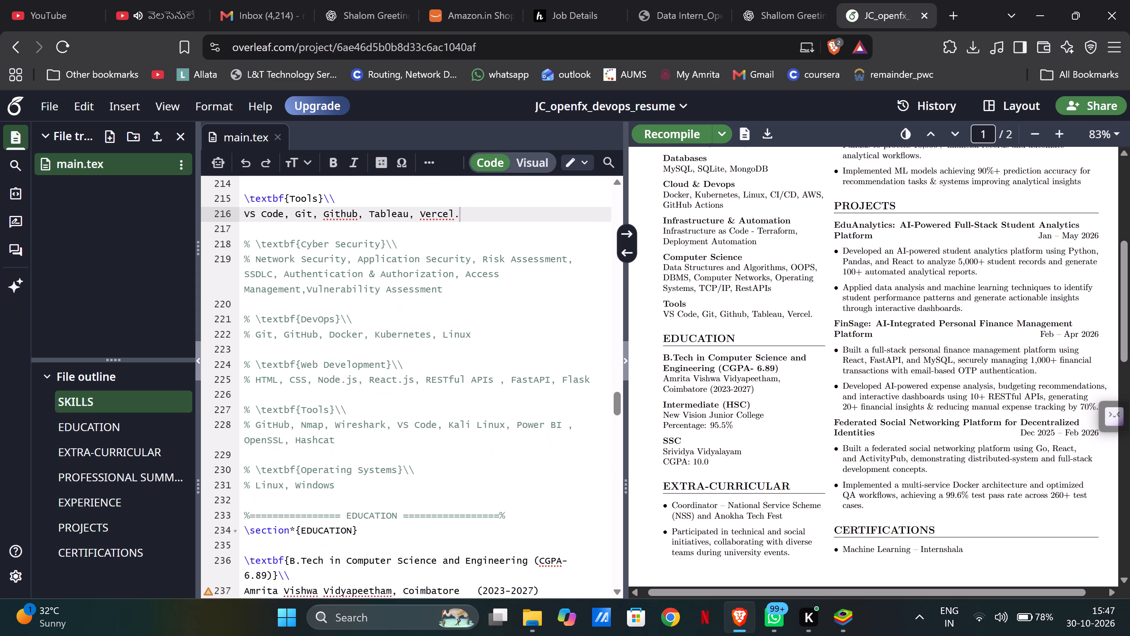
{"action": "scroll", "coordinate": [383, 478], "scroll_direction": "down", "scroll_amount": 6}
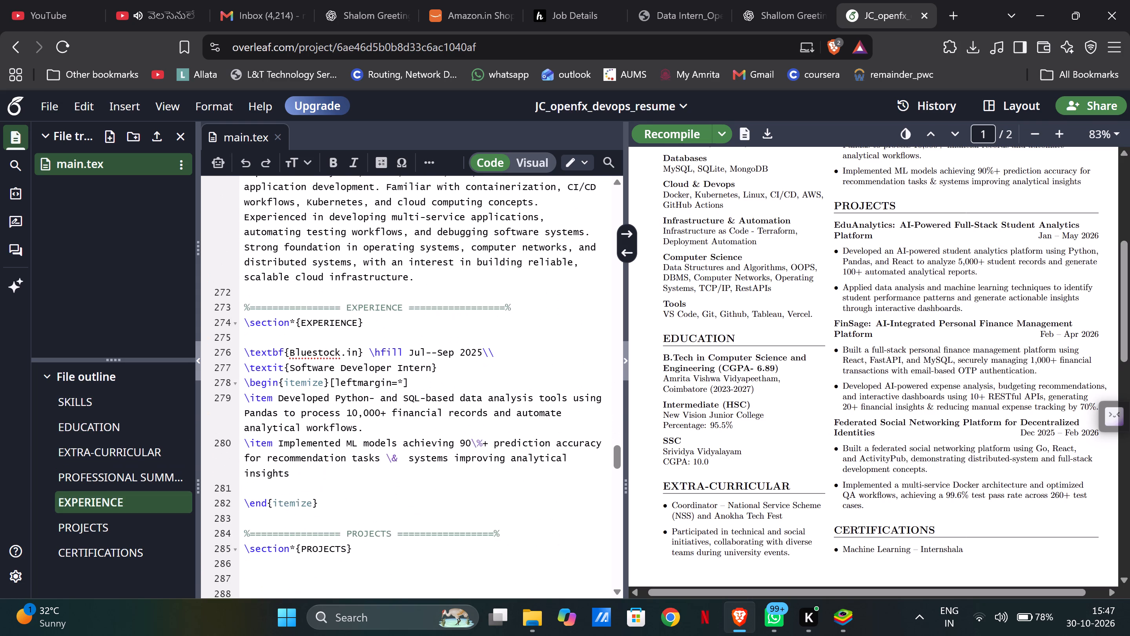
{"action": "scroll", "coordinate": [383, 478], "scroll_direction": "down", "scroll_amount": 3}
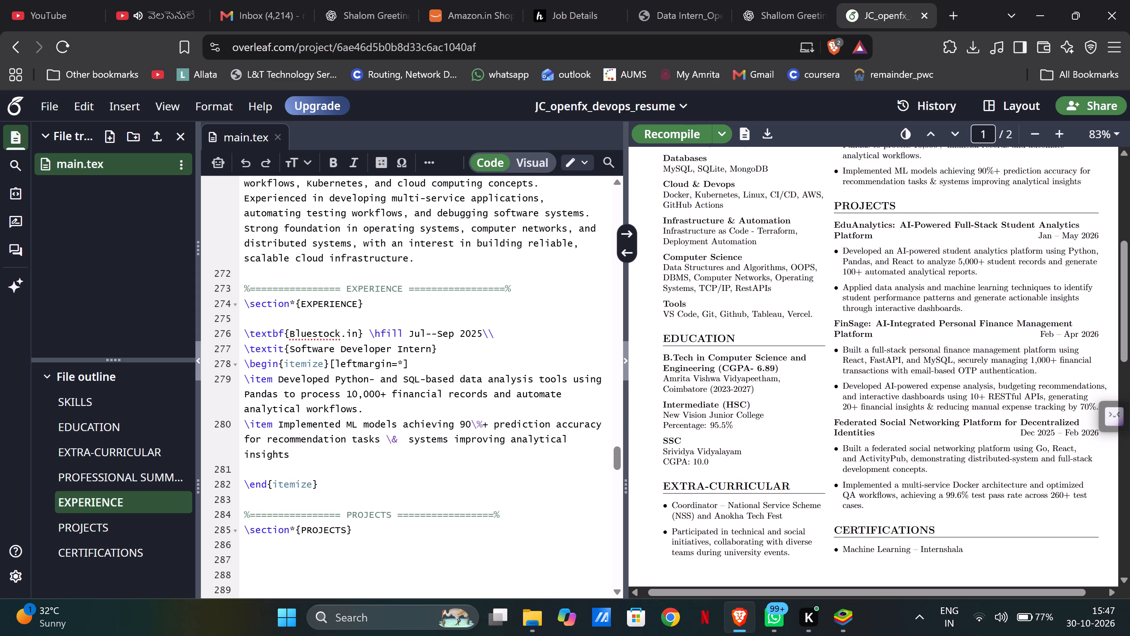
{"action": "scroll", "coordinate": [432, 442], "scroll_direction": "down", "scroll_amount": 6}
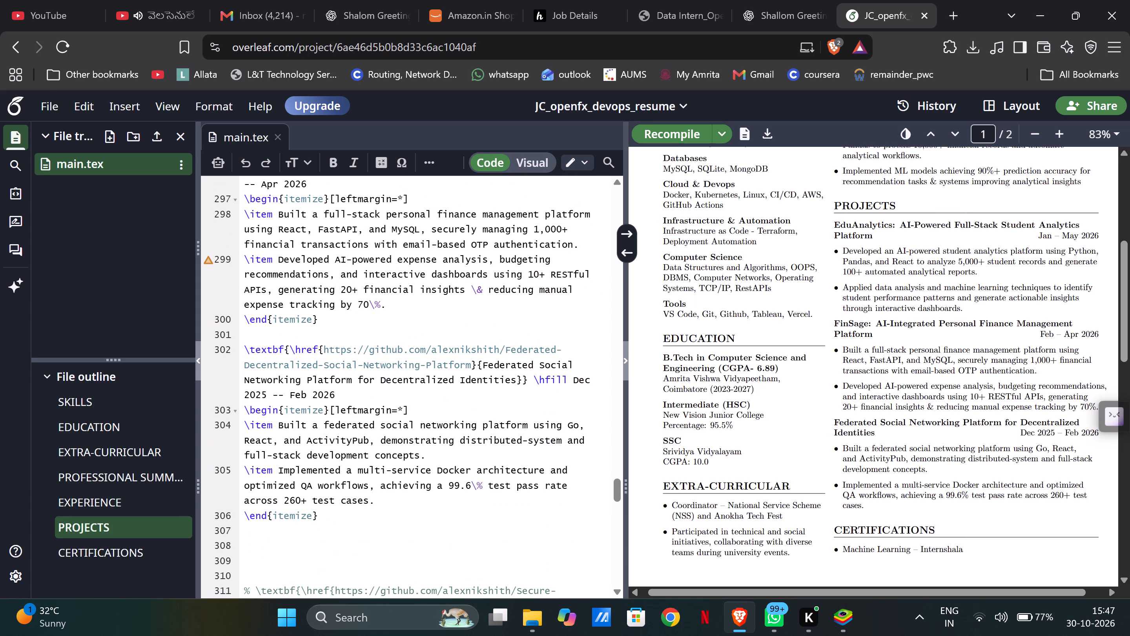
{"action": "left_click", "coordinate": [568, 473]}
{"action": "key", "text": "BackSpace"}
{"action": "key", "text": "BackSpace"}
{"action": "key", "text": "BackSpace"}
{"action": "key", "text": "BackSpace"}
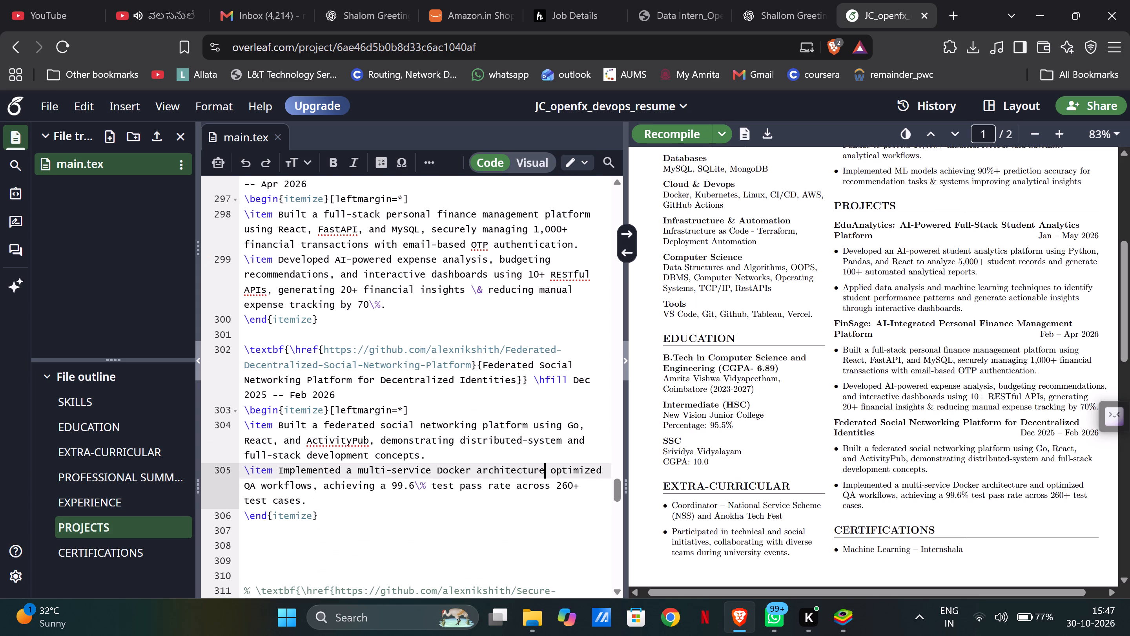
{"action": "key", "text": "comma"}
{"action": "left_click", "coordinate": [673, 135]}
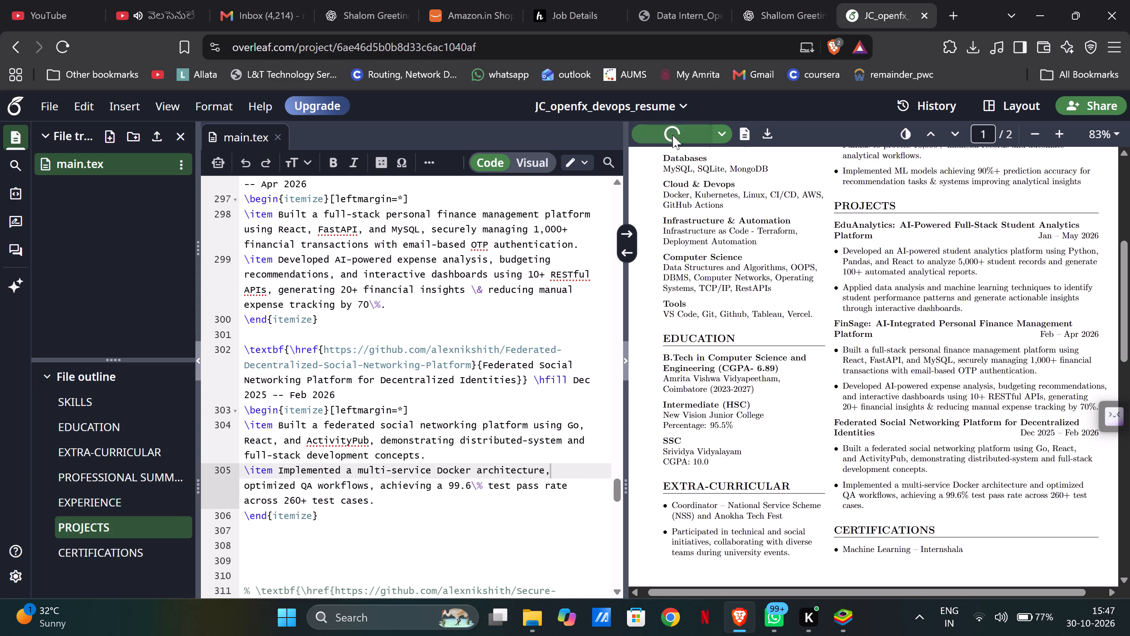
{"action": "left_click", "coordinate": [909, 43]}
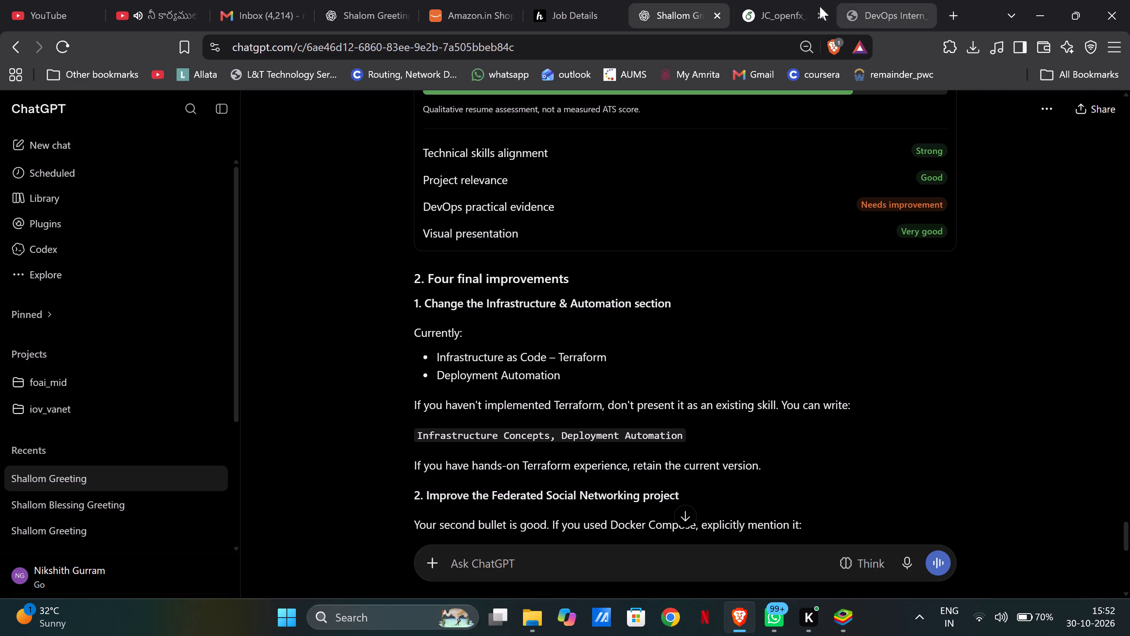
In Overleaf, remove the extra blank lines between the PROJECTS section heading and the EduAnalytics entry in main.tex.
{"action": "left_click", "coordinate": [772, 0]}
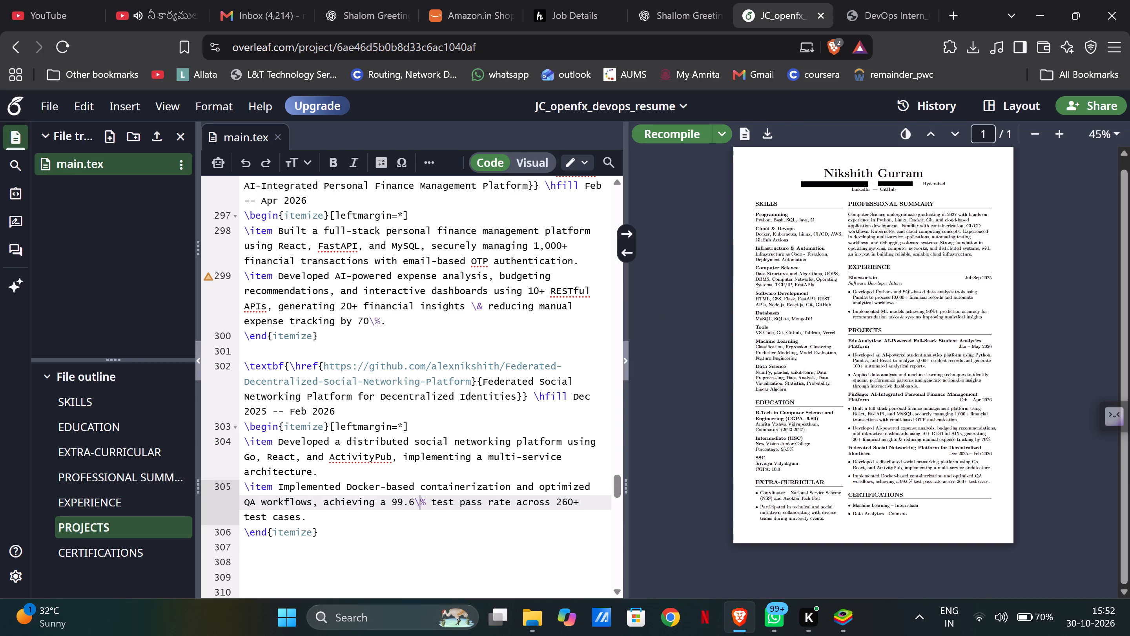
{"action": "scroll", "coordinate": [522, 329], "scroll_direction": "up", "scroll_amount": 4}
{"action": "left_click", "coordinate": [366, 401]}
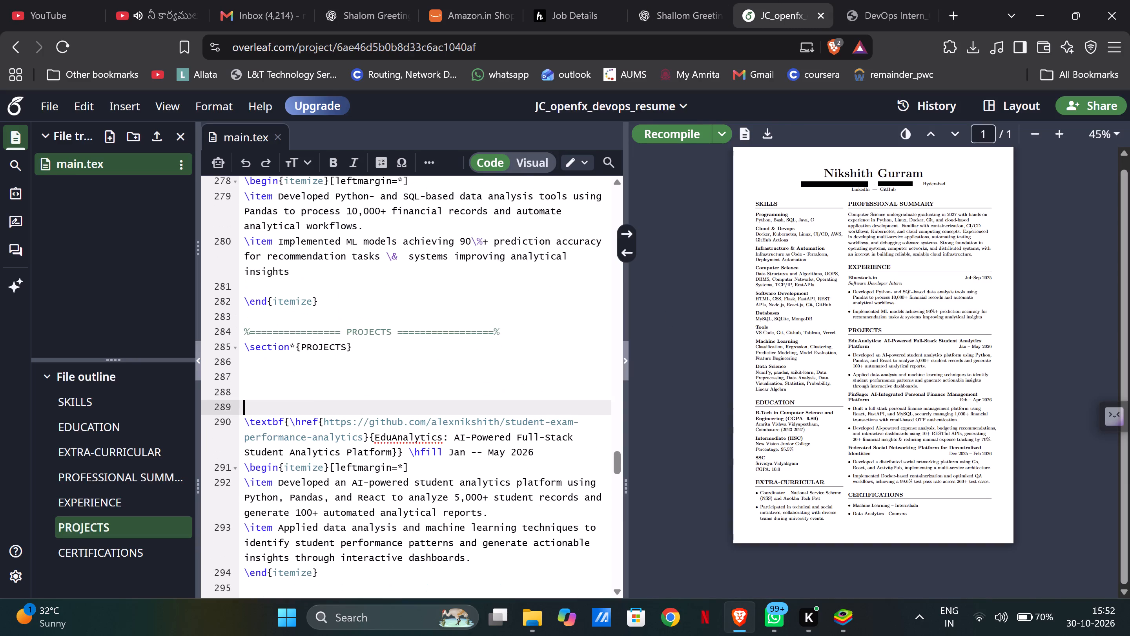
{"action": "key", "text": "BackSpace"}
{"action": "key", "text": "BackSpace"}
{"action": "key", "text": "BackSpace"}
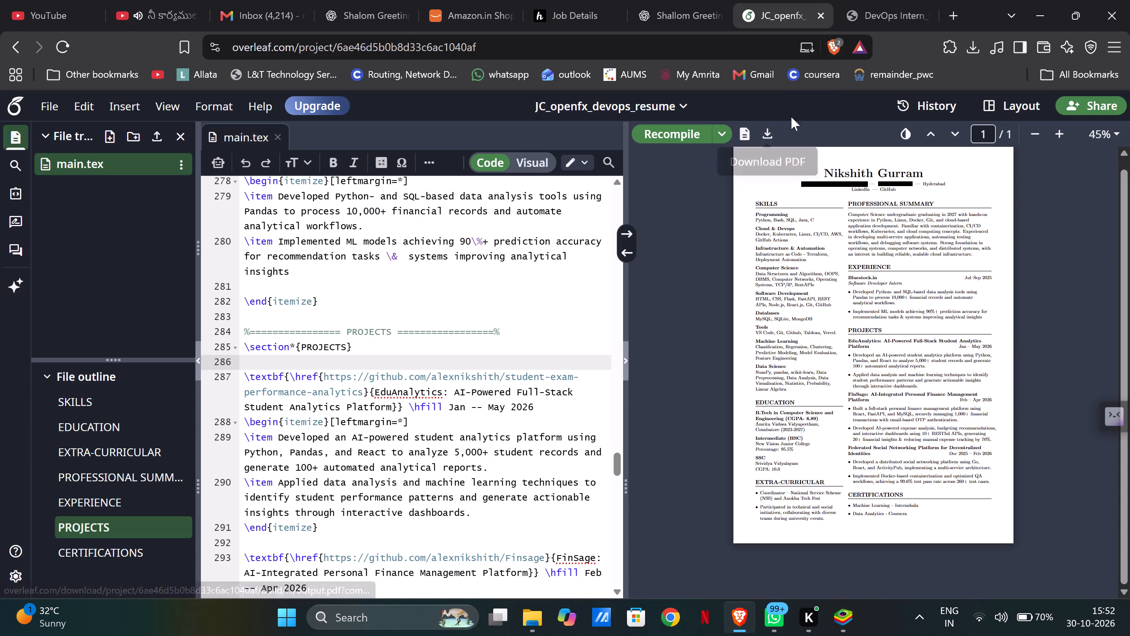
Download the compiled PDF as JC_openfx_devops_resume.pdf into the resumes folder on the Desktop.
{"action": "left_click", "coordinate": [766, 132]}
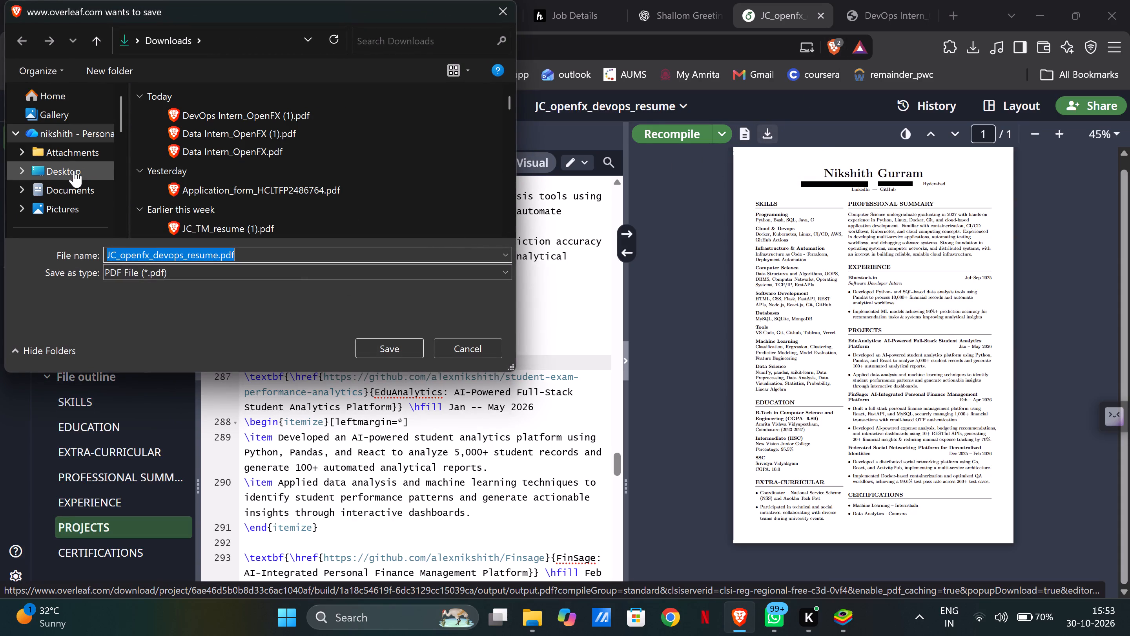
{"action": "left_click", "coordinate": [65, 175]}
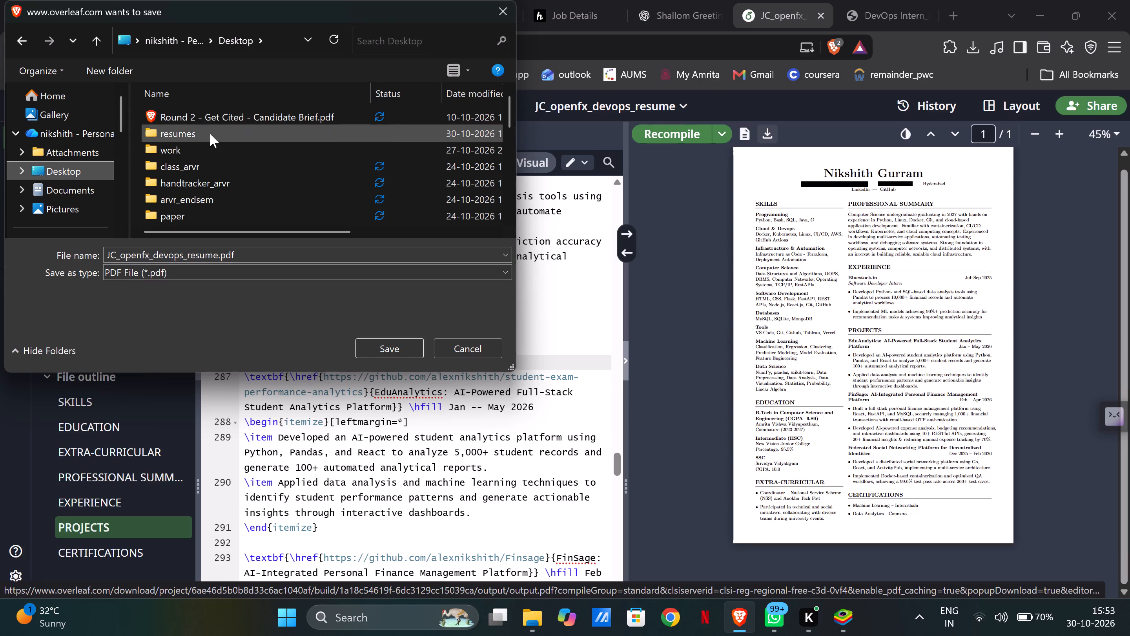
{"action": "double_click", "coordinate": [210, 134]}
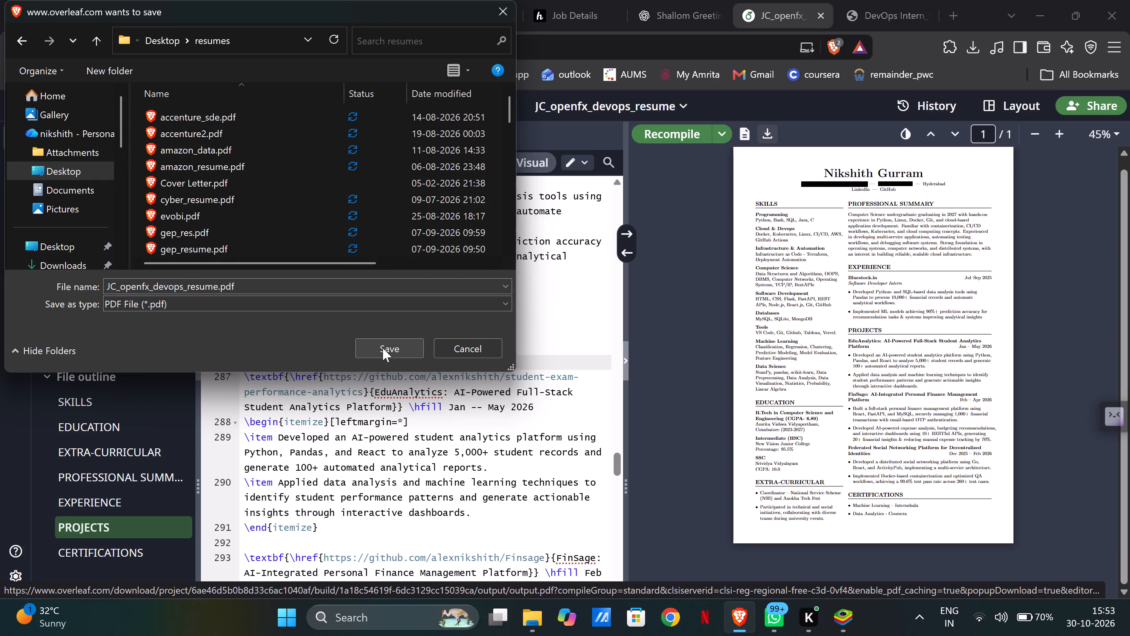
{"action": "left_click", "coordinate": [383, 348]}
Close the DevOps Intern_OpenFX job description and the Overleaf project.
{"action": "left_click", "coordinate": [865, 0]}
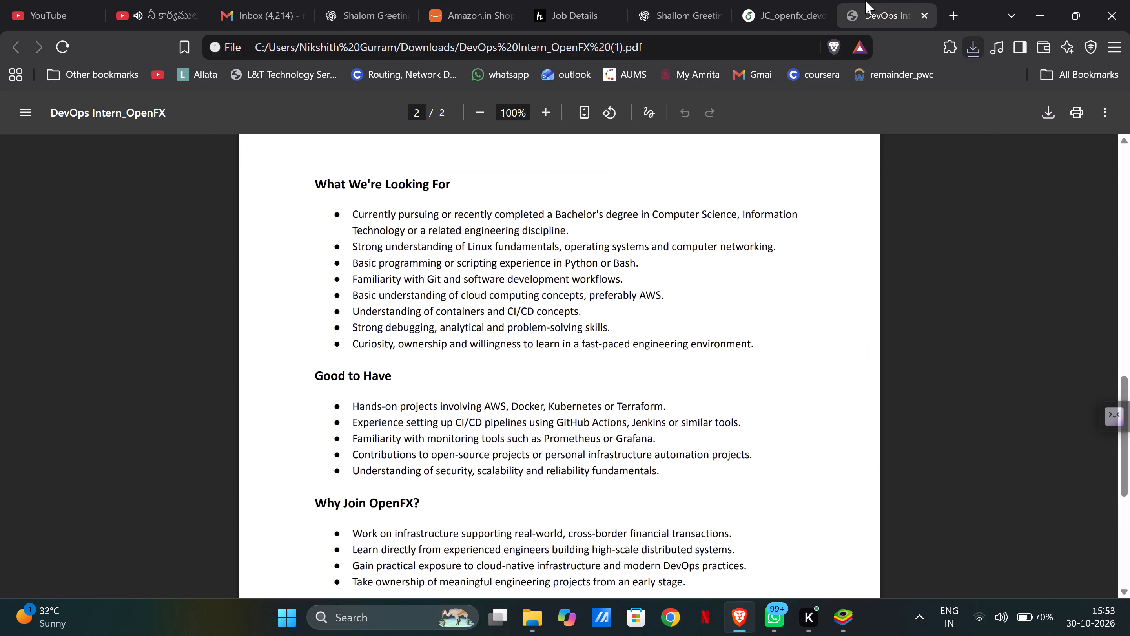
{"action": "key", "text": "ctrl+w"}
{"action": "left_click", "coordinate": [873, 10]}
{"action": "key", "text": "ctrl+w"}
Begin applying to the OpenFX DevOps Engineering Intern job on Haveloc and open the form for adding a new resume.
{"action": "left_click", "coordinate": [704, 11]}
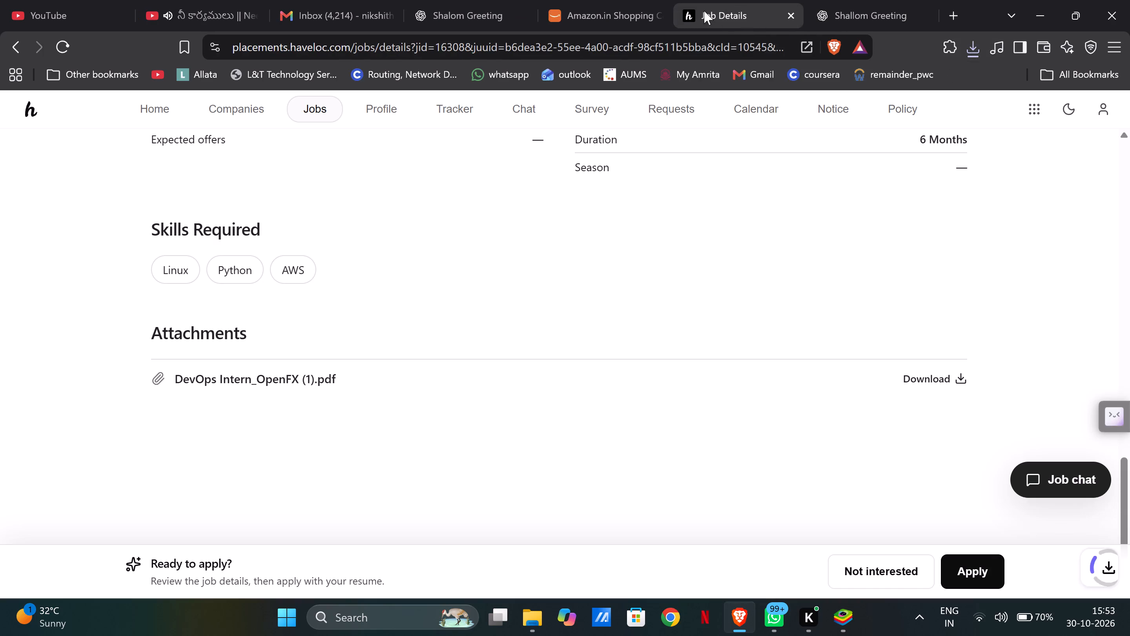
{"action": "left_click", "coordinate": [962, 583]}
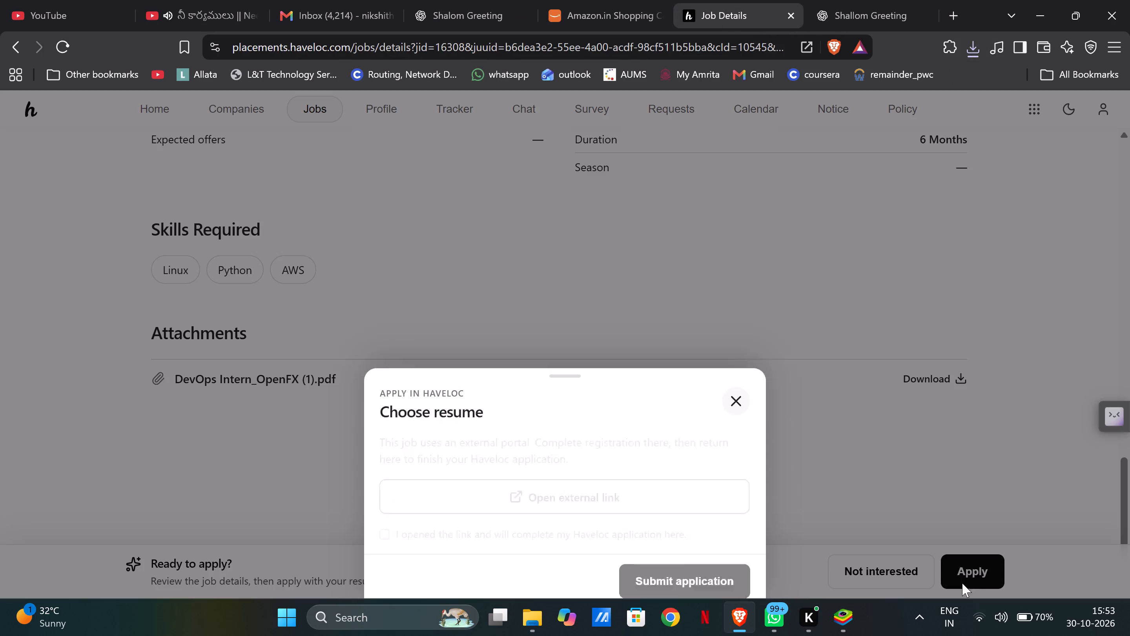
{"action": "scroll", "coordinate": [526, 383], "scroll_direction": "down", "scroll_amount": 7}
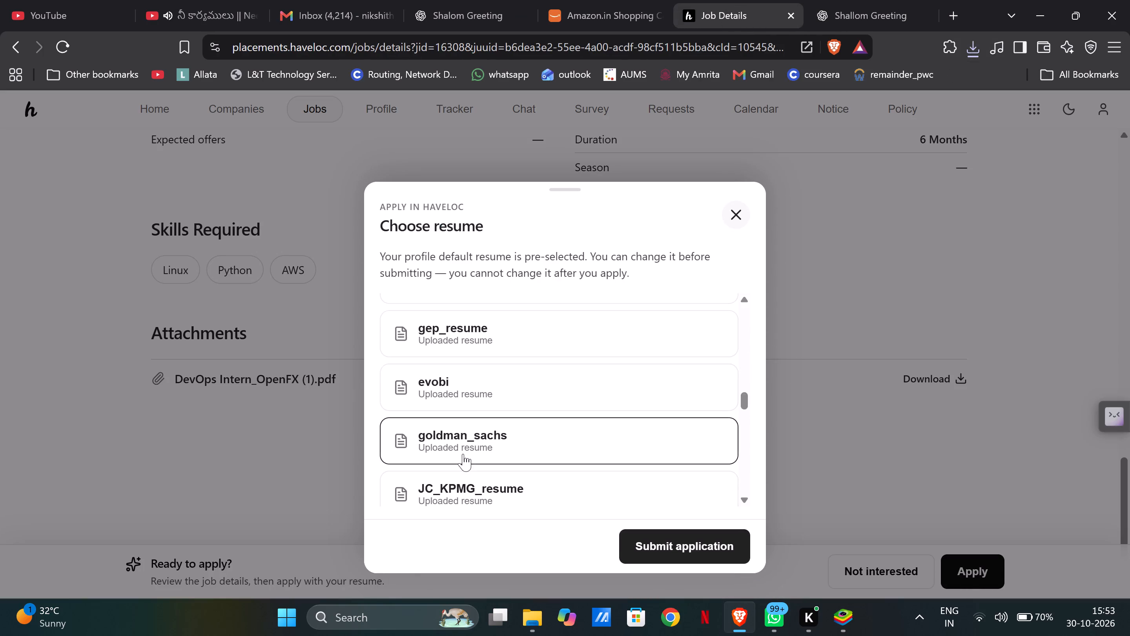
{"action": "scroll", "coordinate": [463, 454], "scroll_direction": "down", "scroll_amount": 8}
{"action": "left_click", "coordinate": [443, 482]}
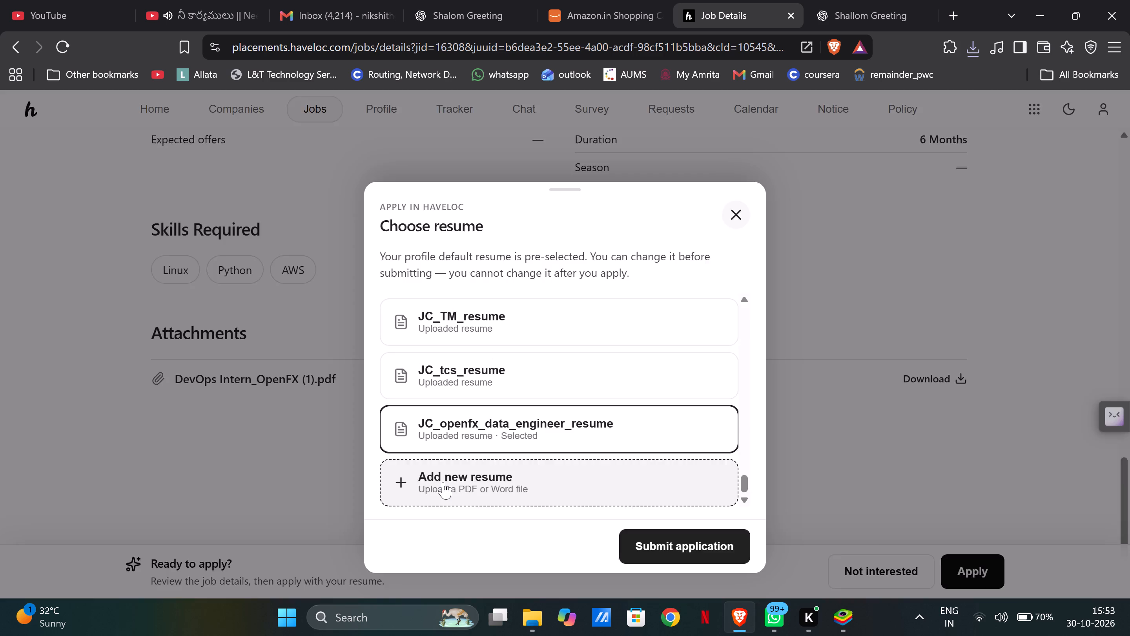
Title the new resume JC_openfx_devops_resume.
{"action": "left_click", "coordinate": [490, 408]}
{"action": "type", "text": "JC_"}
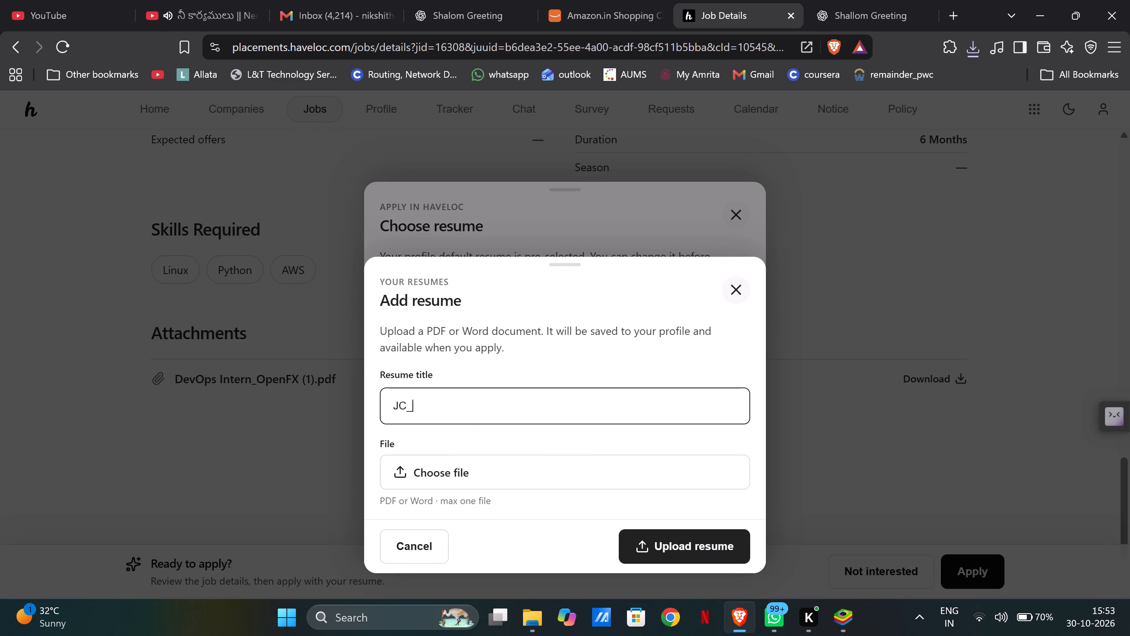
{"action": "type", "text": "openfx_devops_resue"}
{"action": "key", "text": "BackSpace"}
{"action": "type", "text": "me"}
{"action": "key", "text": "ctrl+a"}
{"action": "key", "text": "ctrl+BackSpace"}
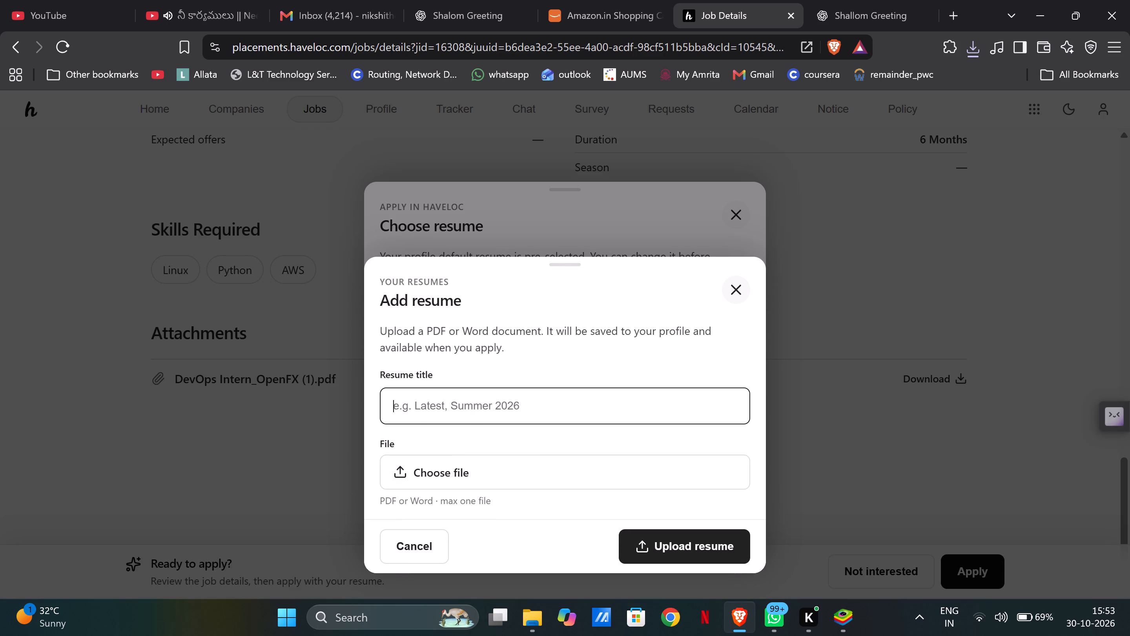
{"action": "type", "text": "JC_openfx_devops_resu"}
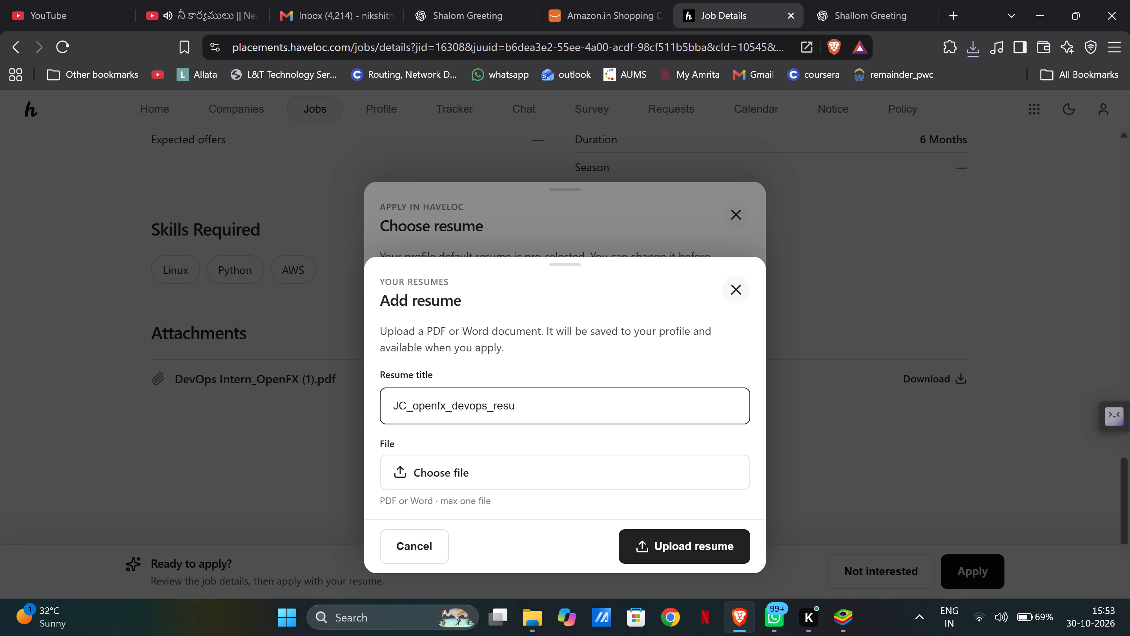
{"action": "type", "text": "me"}
Attach JC_openfx_devops_resume.pdf from the resumes folder and upload it to the Haveloc profile.
{"action": "left_click", "coordinate": [479, 469]}
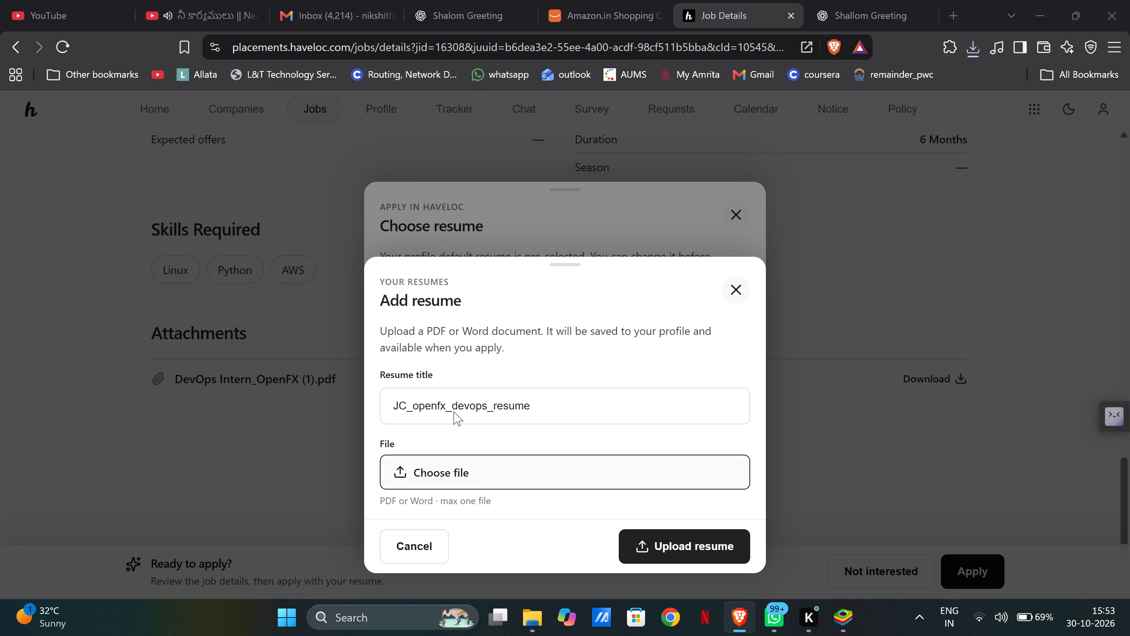
{"action": "scroll", "coordinate": [335, 256], "scroll_direction": "up", "scroll_amount": 1}
{"action": "scroll", "coordinate": [243, 183], "scroll_direction": "down", "scroll_amount": 2}
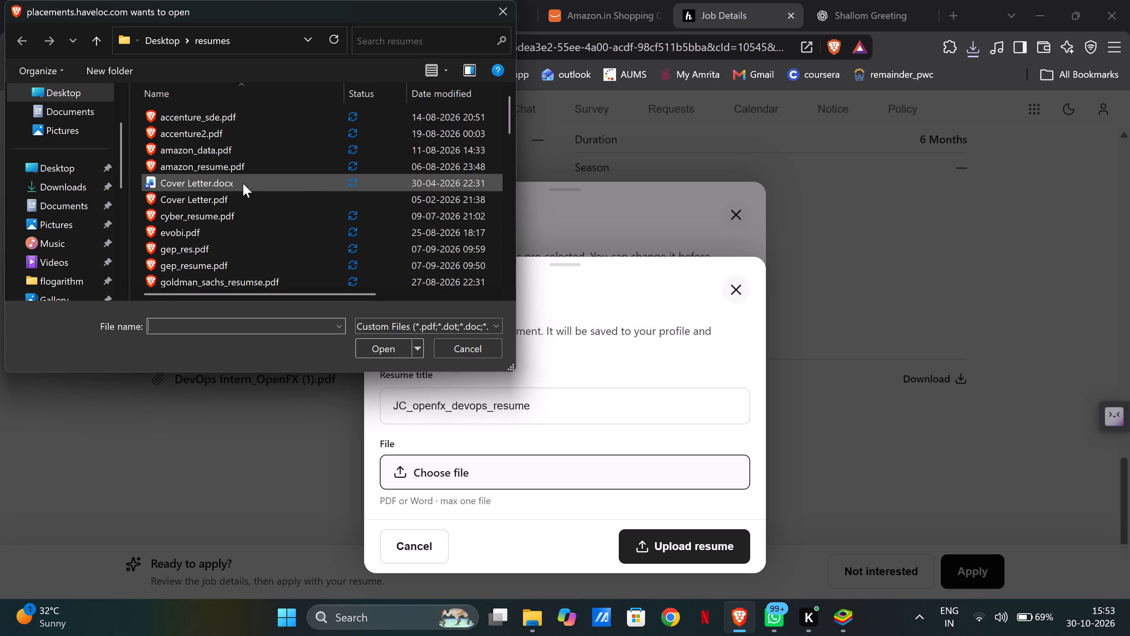
{"action": "scroll", "coordinate": [243, 183], "scroll_direction": "down", "scroll_amount": 2}
{"action": "scroll", "coordinate": [243, 183], "scroll_direction": "up", "scroll_amount": 1}
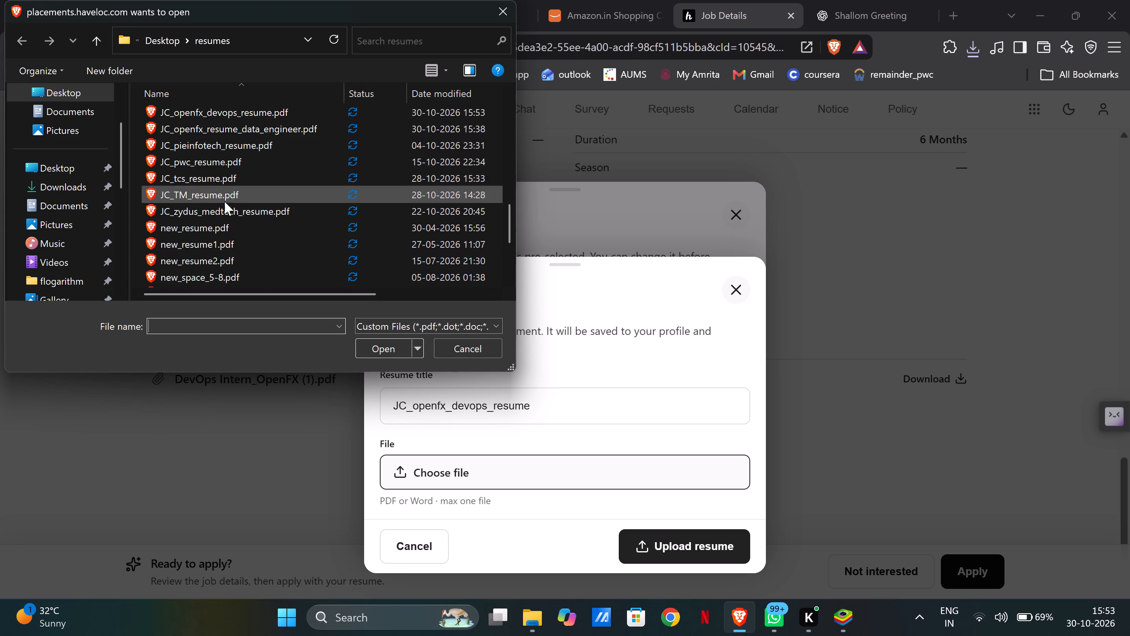
{"action": "left_click", "coordinate": [250, 113]}
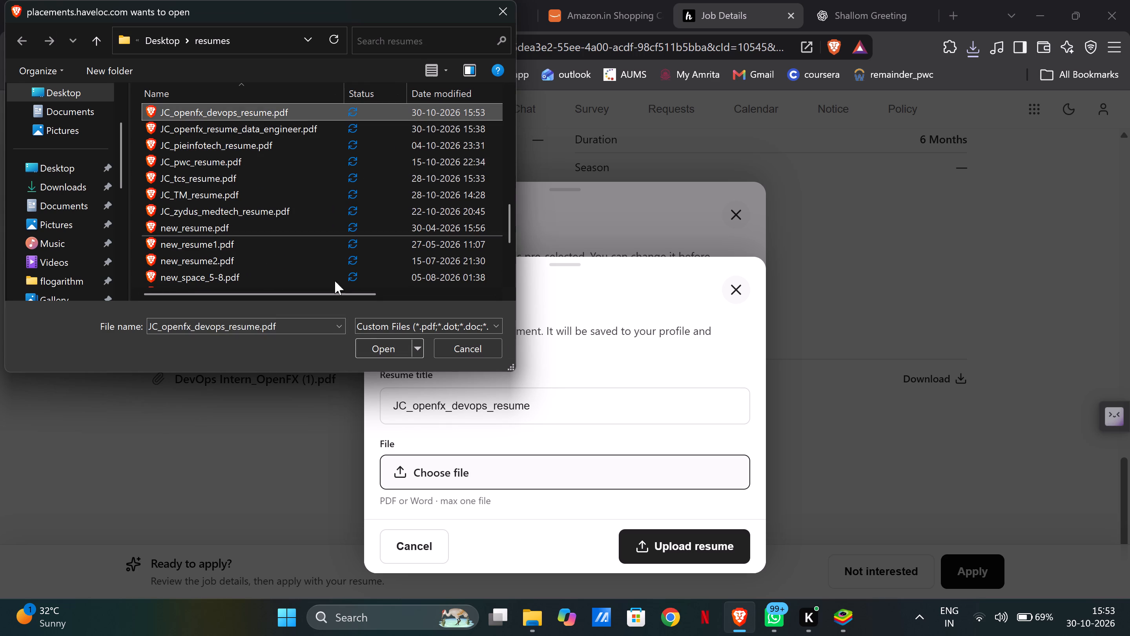
{"action": "left_click", "coordinate": [381, 347]}
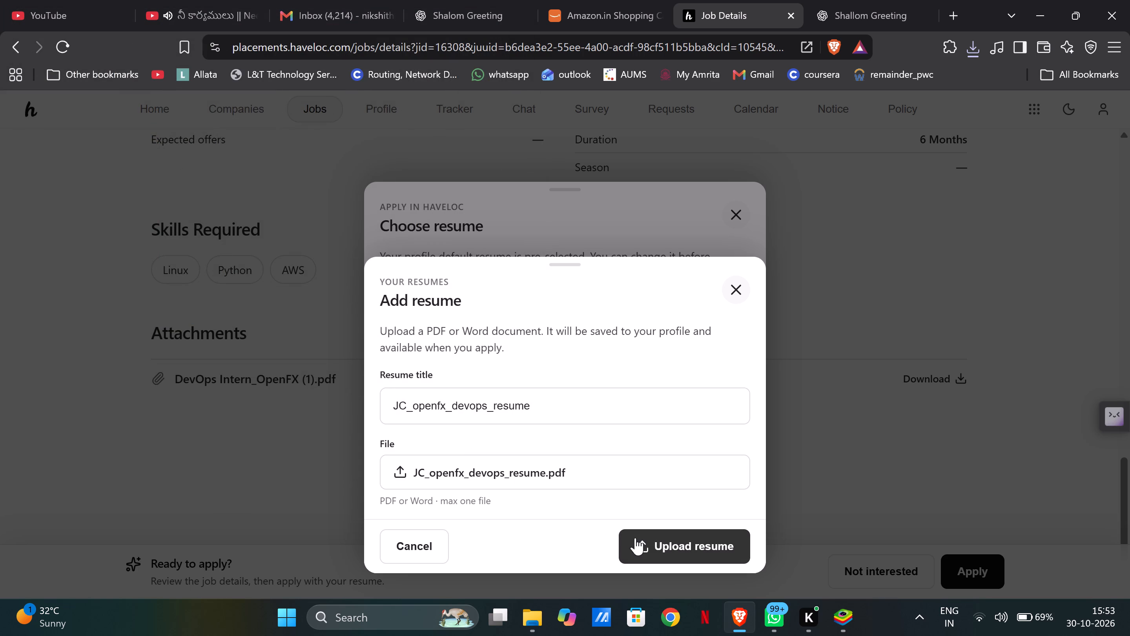
{"action": "left_click", "coordinate": [674, 550]}
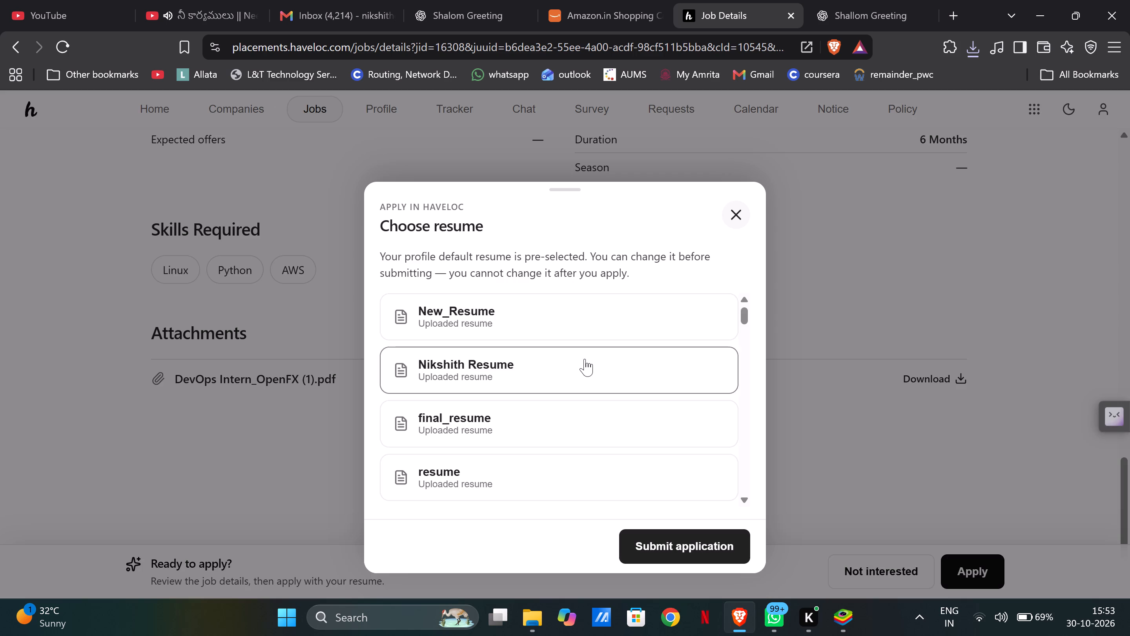
Choose JC_openfx_devops_resume as the resume for the job and submit the application.
{"action": "scroll", "coordinate": [585, 359], "scroll_direction": "down", "scroll_amount": 14}
{"action": "left_click", "coordinate": [587, 332]}
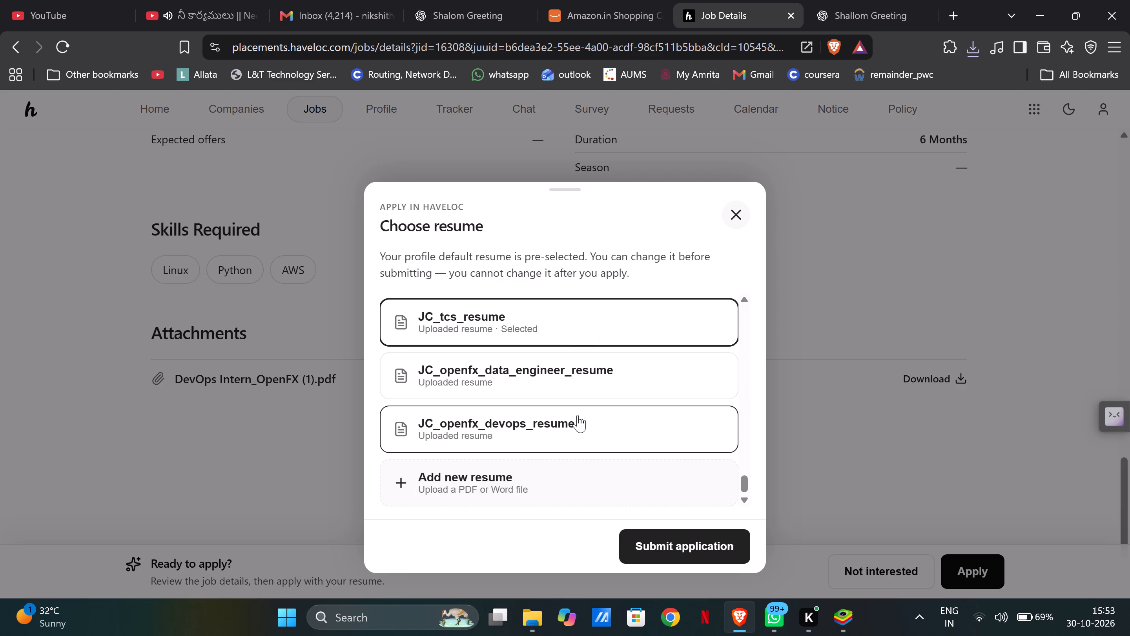
{"action": "left_click", "coordinate": [578, 415]}
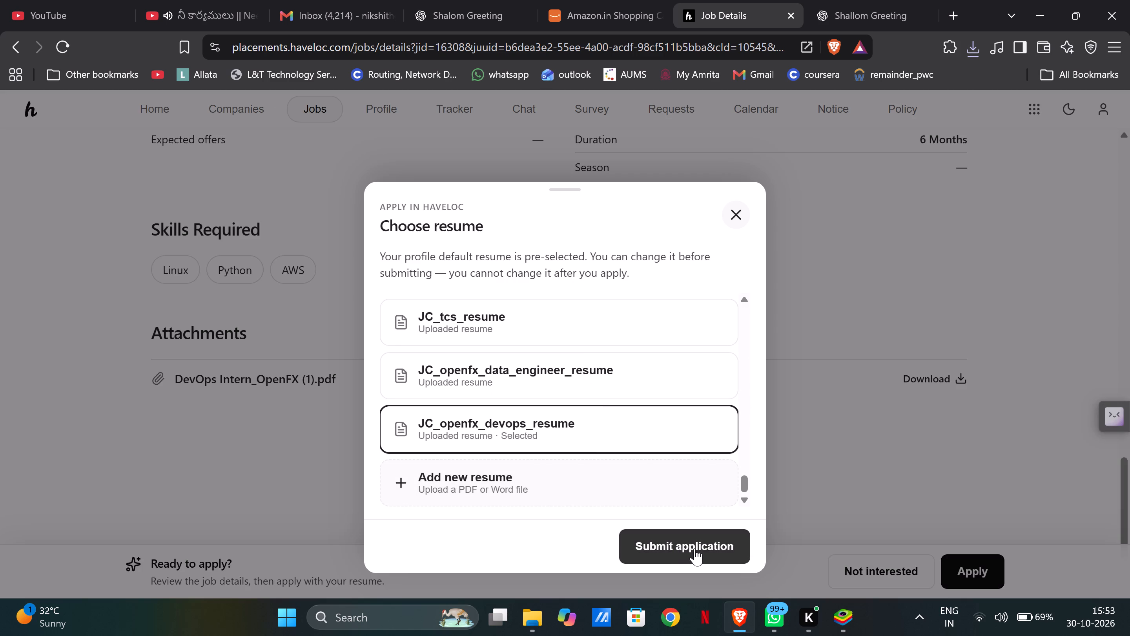
{"action": "left_click", "coordinate": [694, 548]}
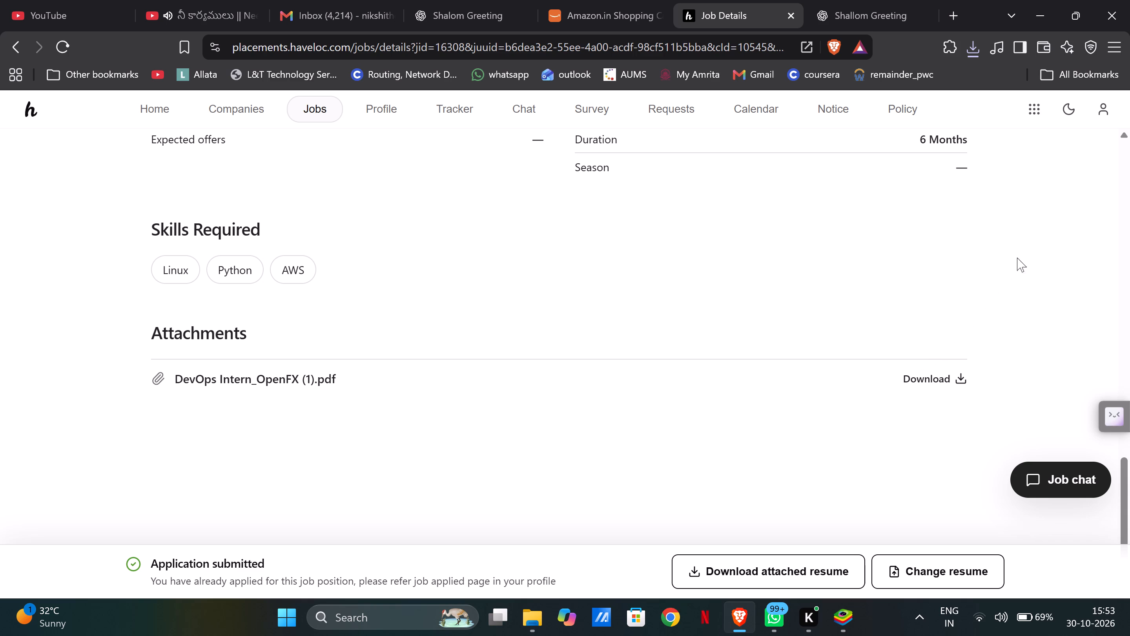
Look over the submitted job's posting and return to the list of eligible jobs.
{"action": "left_click", "coordinate": [1042, 237]}
{"action": "scroll", "coordinate": [1042, 237], "scroll_direction": "up", "scroll_amount": 7}
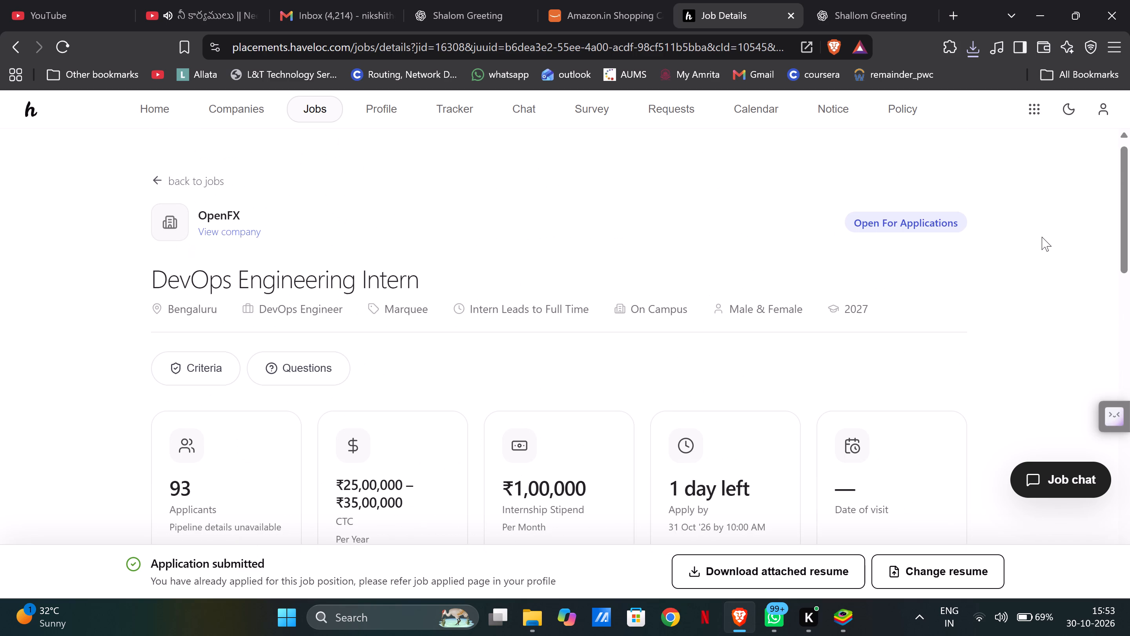
{"action": "left_click", "coordinate": [296, 113]}
{"action": "scroll", "coordinate": [254, 450], "scroll_direction": "down", "scroll_amount": 1}
{"action": "left_click", "coordinate": [235, 446]}
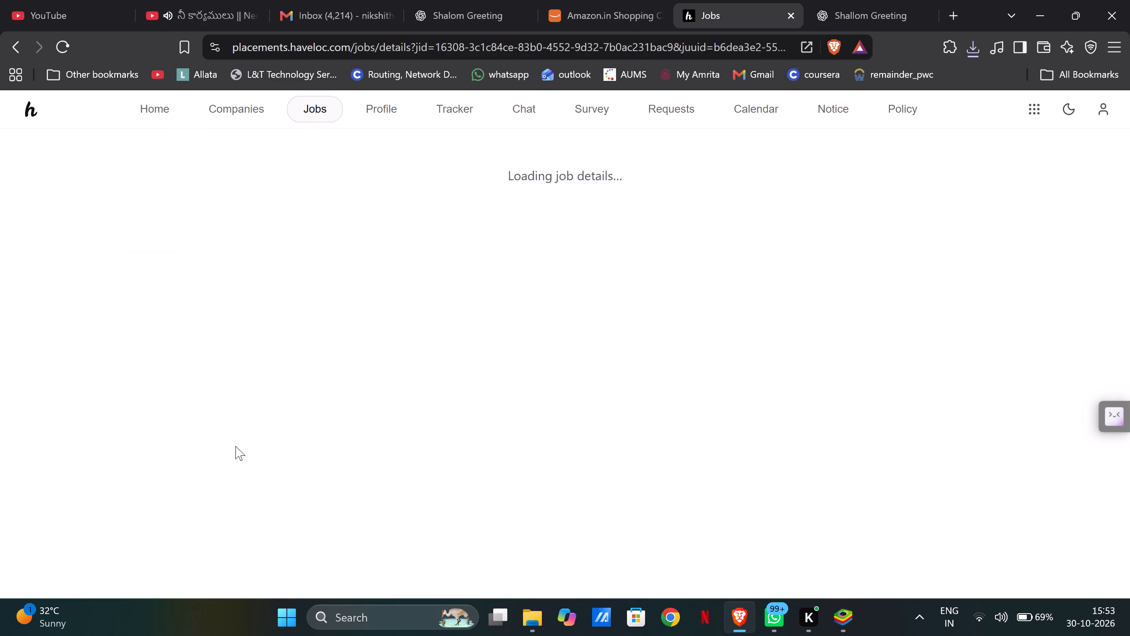
{"action": "left_click", "coordinate": [310, 113]}
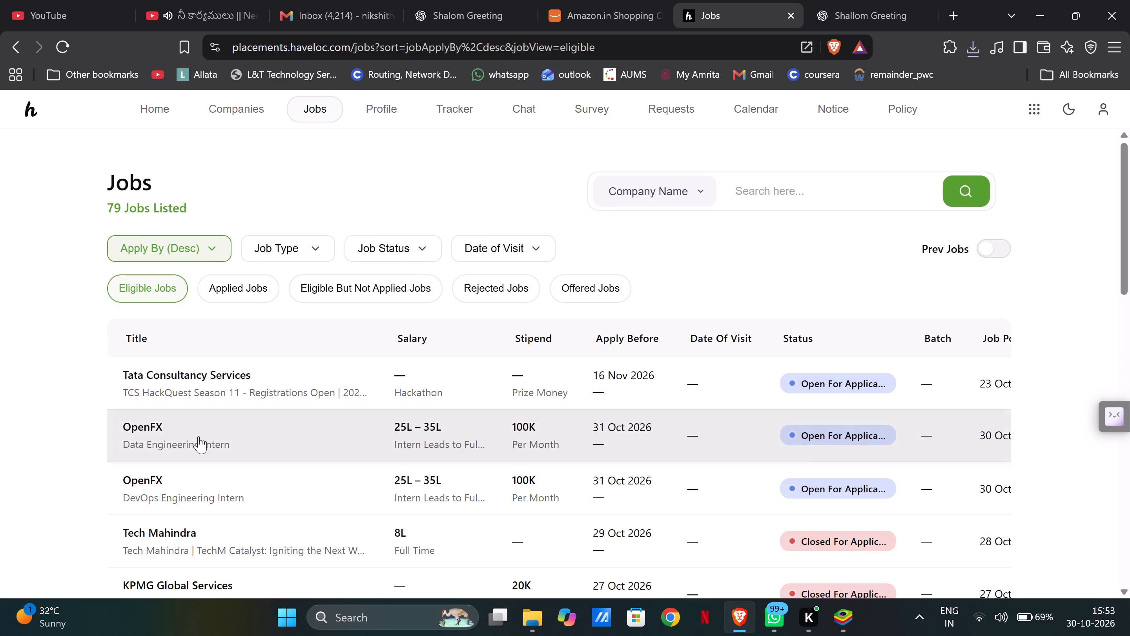
Check the application status on OpenFX's Data Engineering Intern posting and return to the list of eligible jobs.
{"action": "left_click", "coordinate": [197, 435]}
{"action": "scroll", "coordinate": [250, 398], "scroll_direction": "down", "scroll_amount": 1}
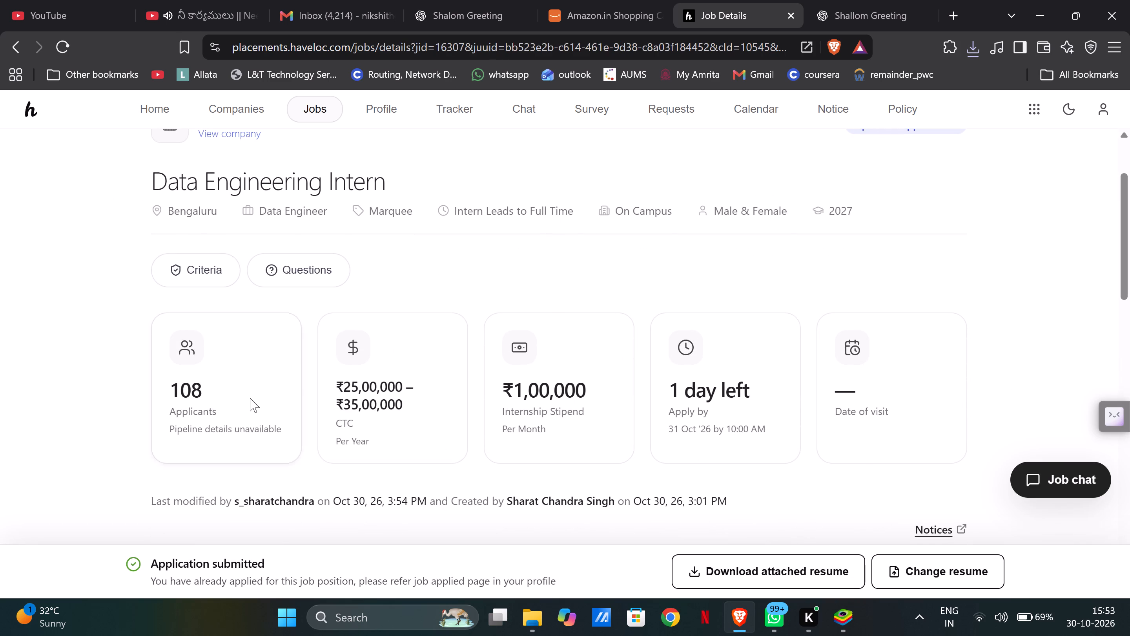
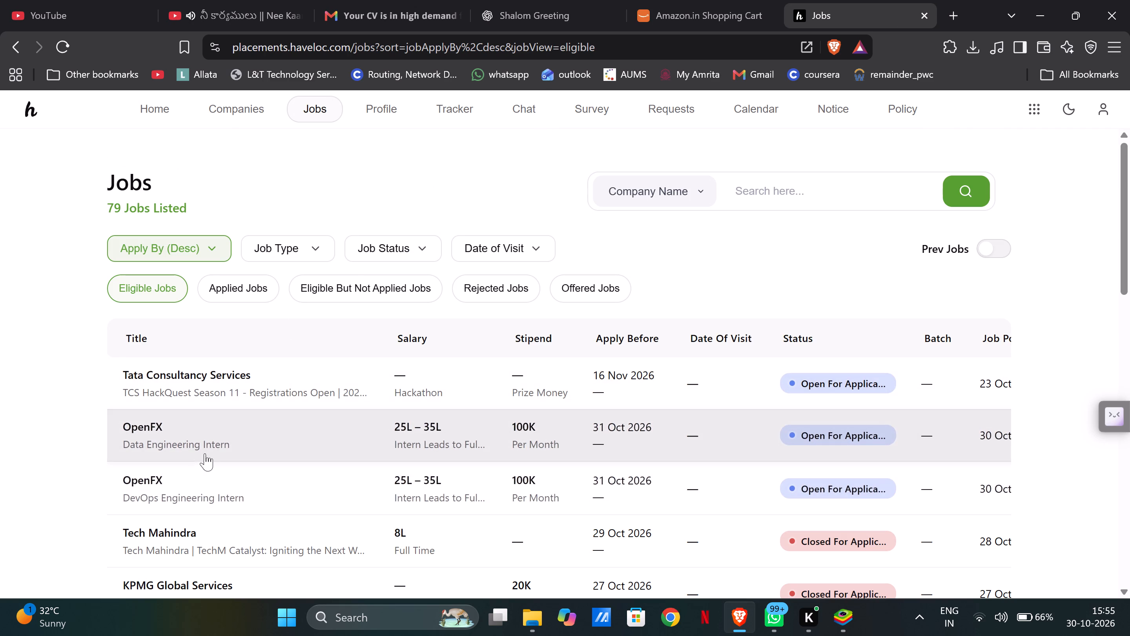
Check the application status on OpenFX's Data Engineering and DevOps internship postings, returning to the eligible jobs list after each.
{"action": "left_click", "coordinate": [216, 449]}
{"action": "scroll", "coordinate": [216, 449], "scroll_direction": "down", "scroll_amount": 1}
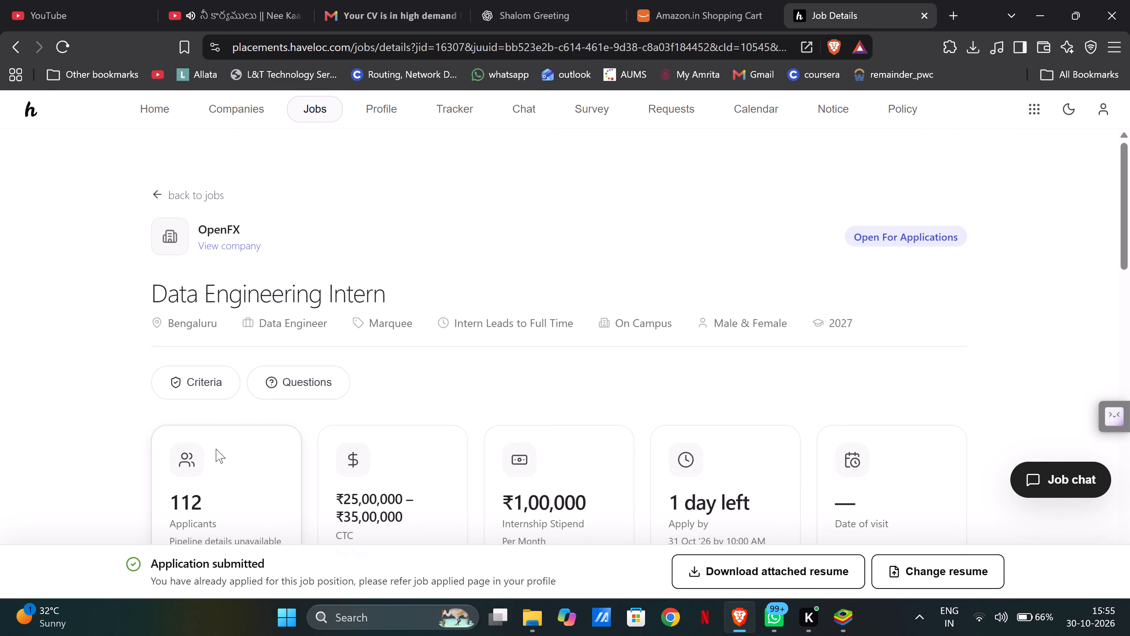
{"action": "key", "text": "alt+Left"}
{"action": "left_click", "coordinate": [301, 434]}
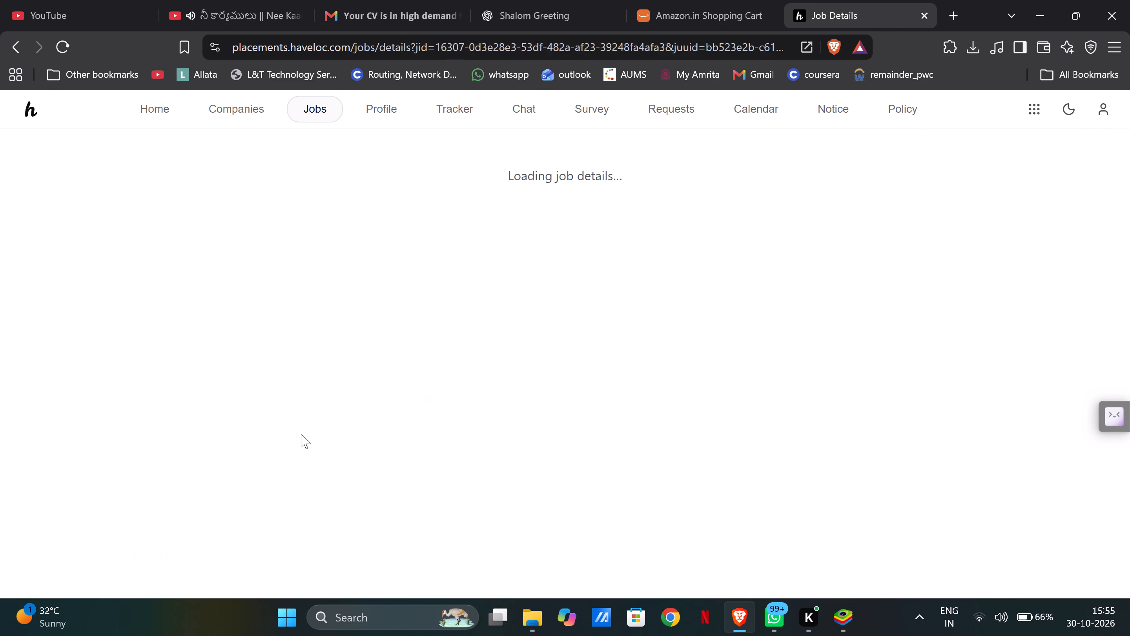
{"action": "key", "text": "alt+Left"}
{"action": "scroll", "coordinate": [241, 528], "scroll_direction": "down", "scroll_amount": 1}
{"action": "left_click", "coordinate": [294, 475]}
{"action": "key", "text": "alt+Left"}
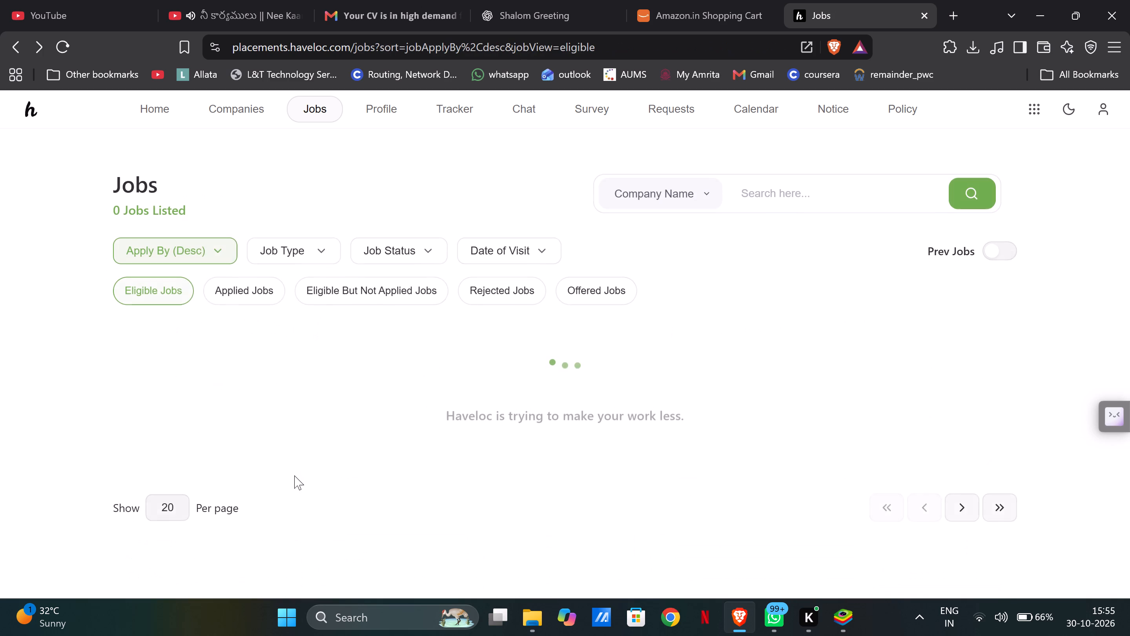
{"action": "left_click", "coordinate": [304, 440]}
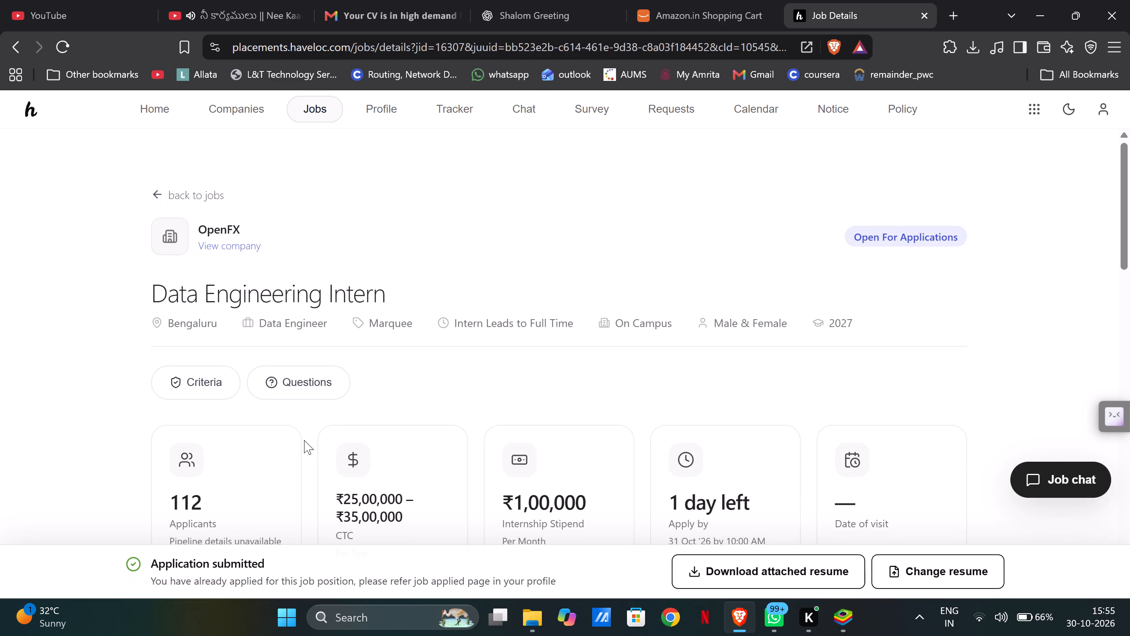
{"action": "key", "text": "alt+Left"}
View the applied jobs list to check the OpenFX applications, and return to the eligible jobs list.
{"action": "left_click", "coordinate": [248, 289]}
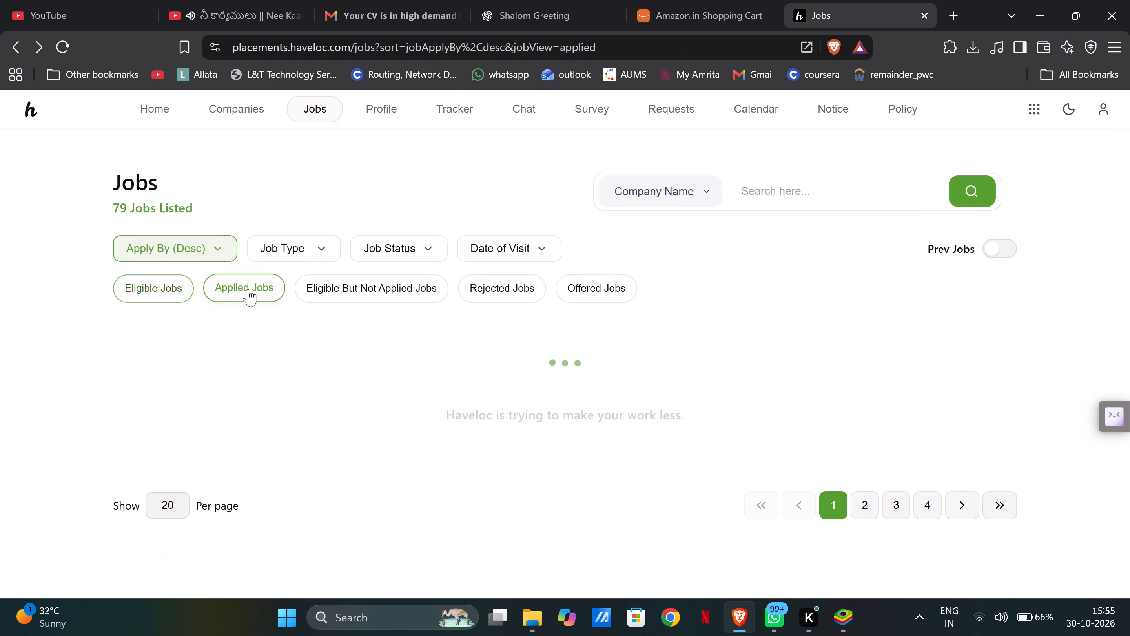
{"action": "left_click", "coordinate": [1064, 181]}
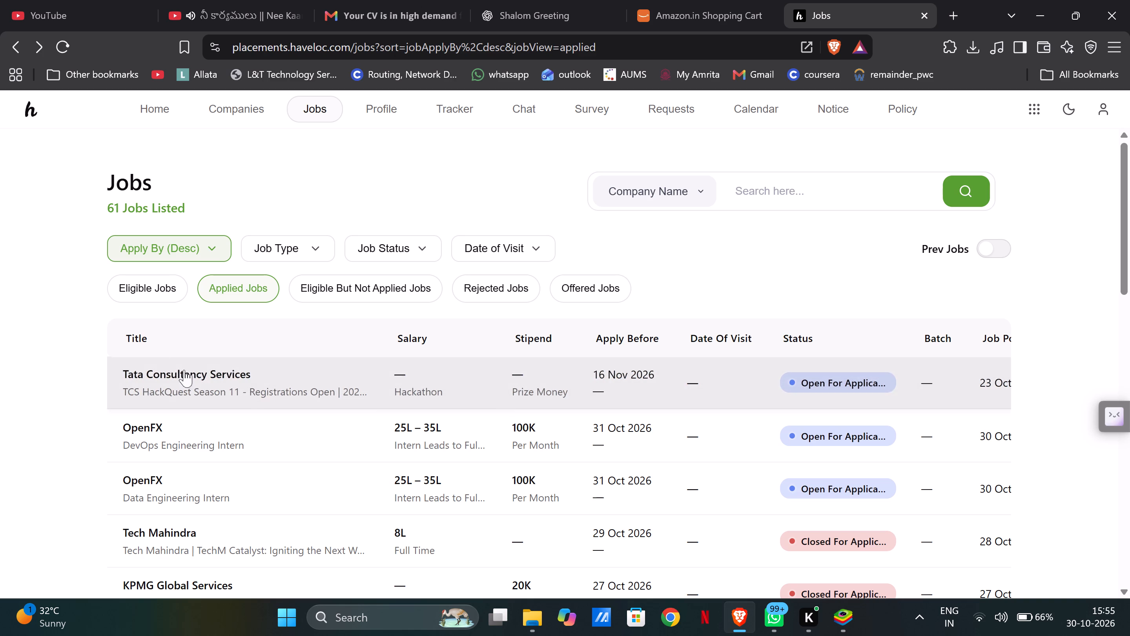
{"action": "left_click", "coordinate": [140, 293]}
{"action": "left_click", "coordinate": [1052, 213]}
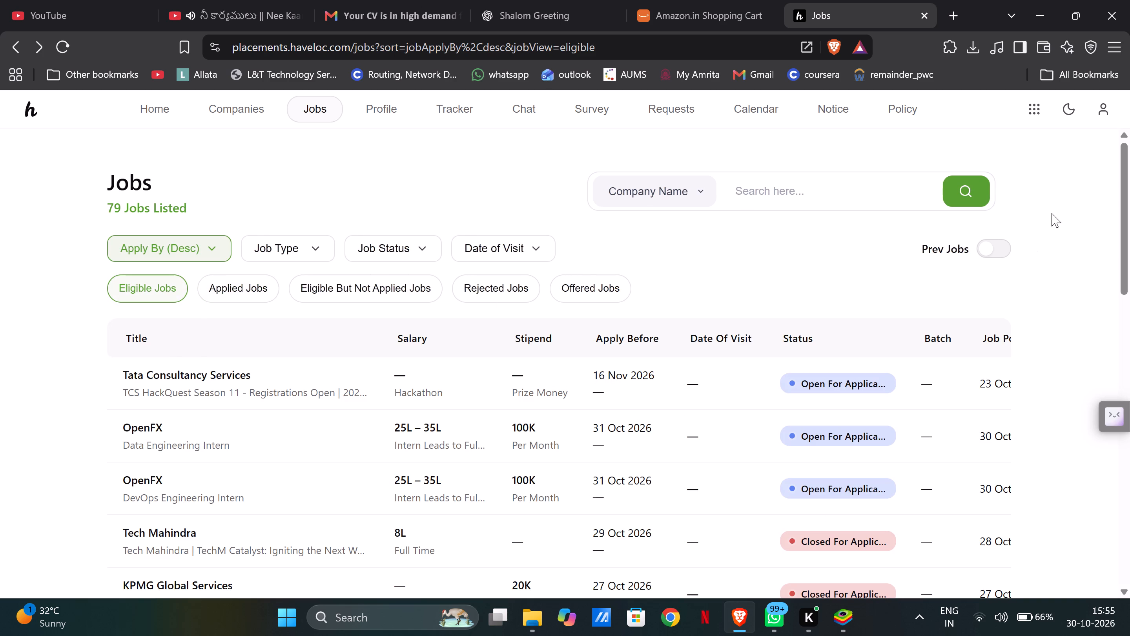
Switch from the browser to another open application window.
{"action": "key", "text": "alt+Tab"}
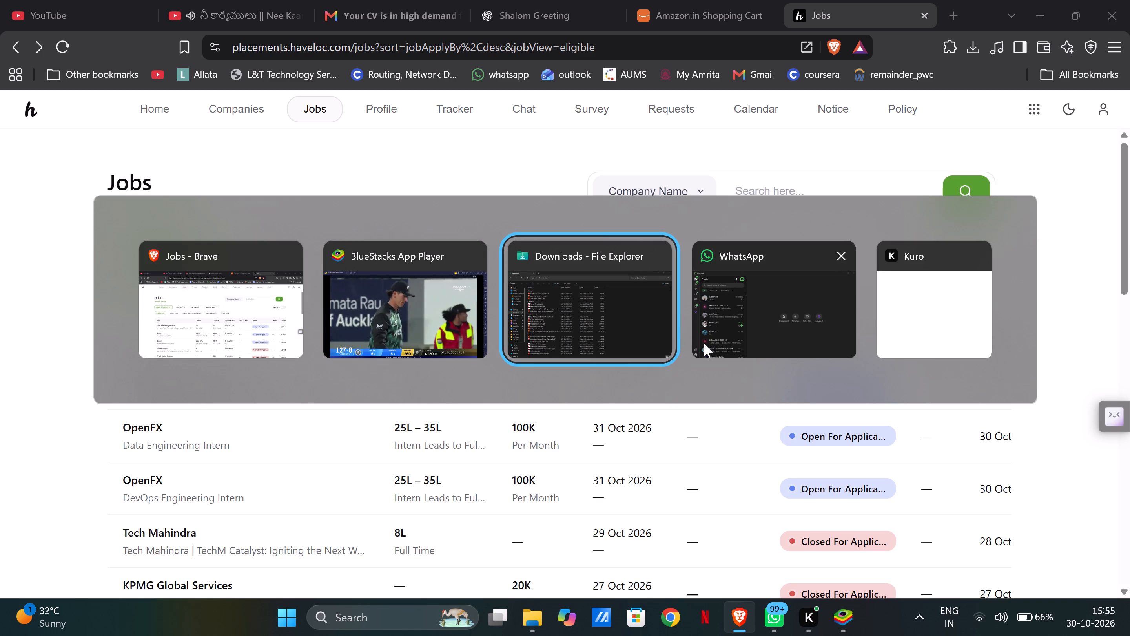